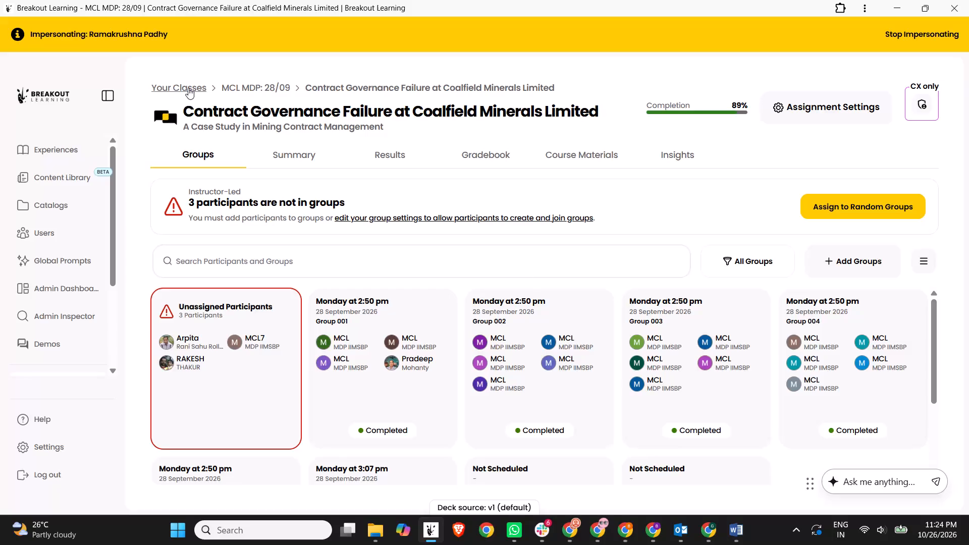
Return to the class list and stop impersonating the instructor account.
left_click(188, 88)
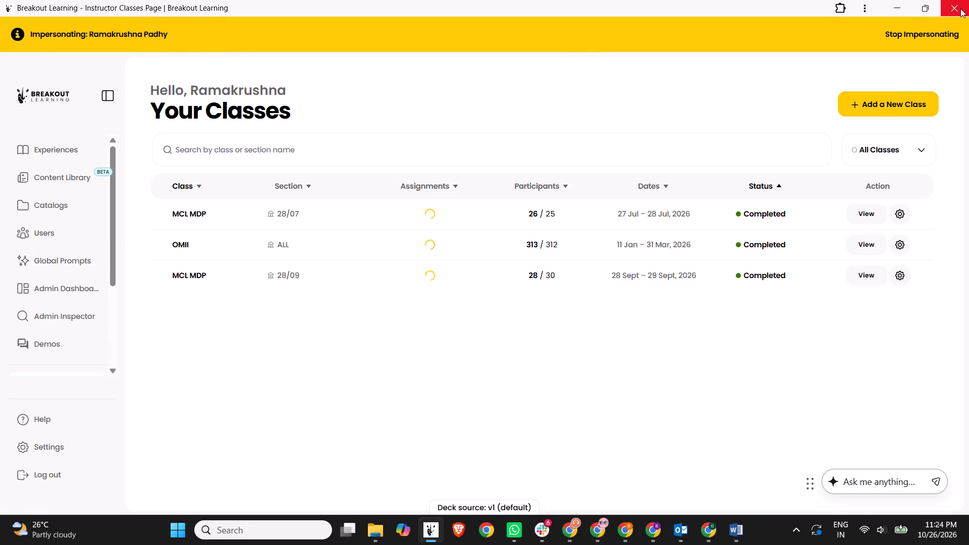
left_click(931, 31)
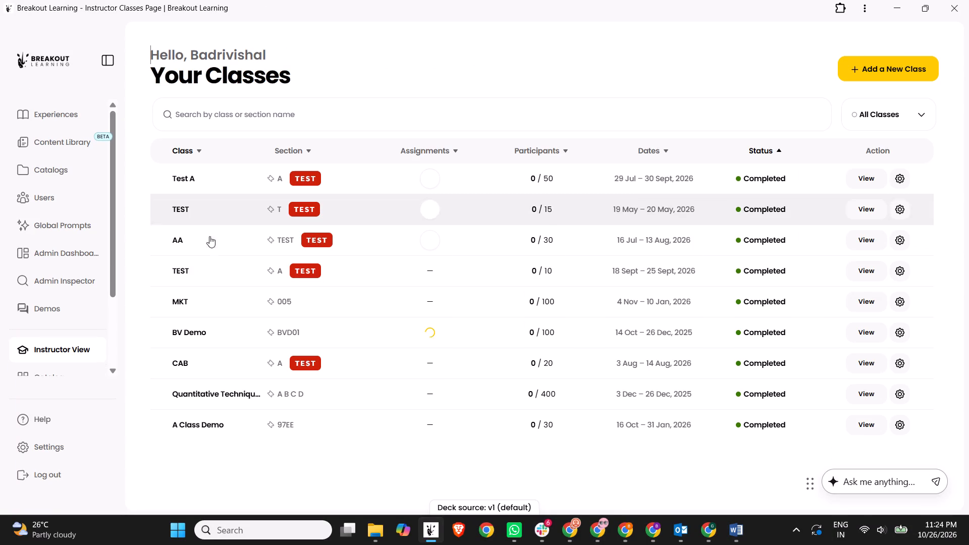
Open the catalog of learning experiences.
scroll(78, 314, "down", 3)
left_click(66, 271)
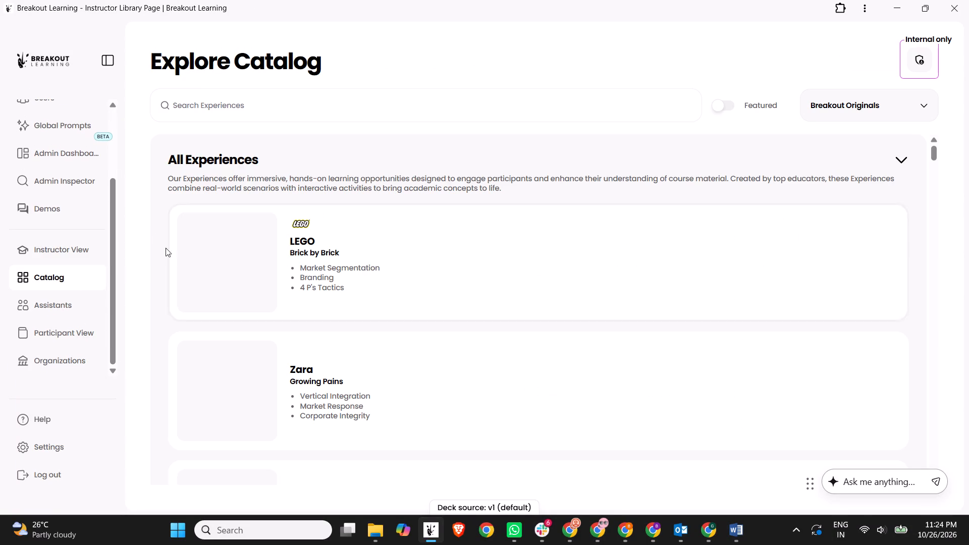
left_click(738, 531)
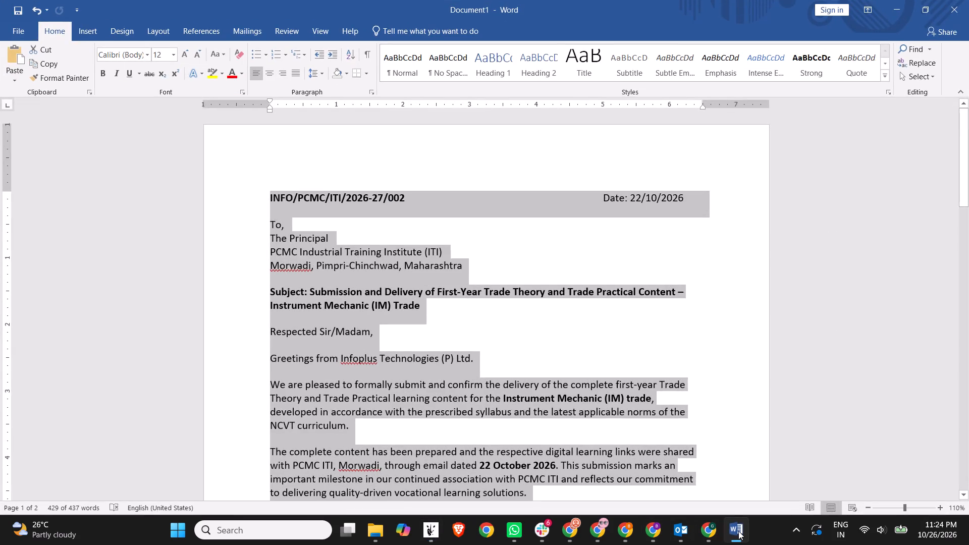
left_click(738, 531)
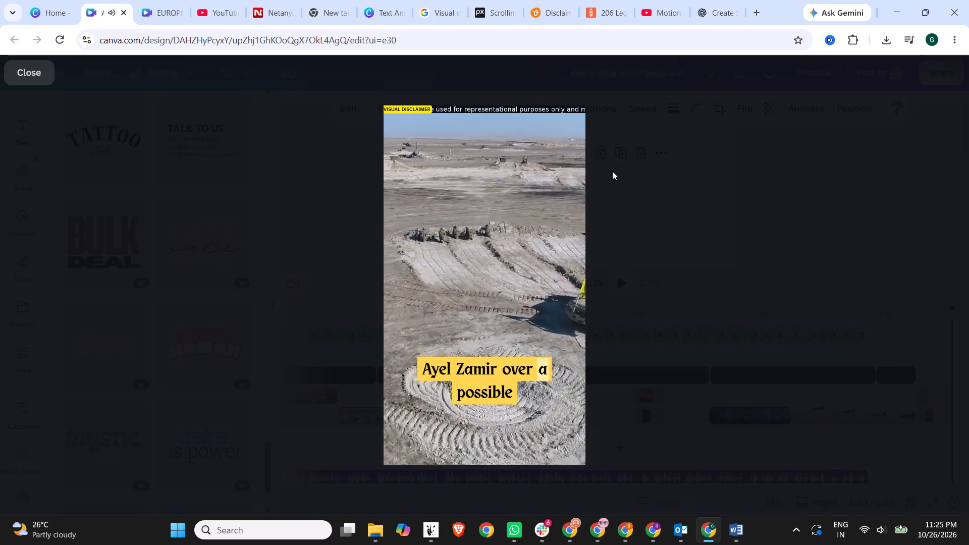
left_click(631, 181)
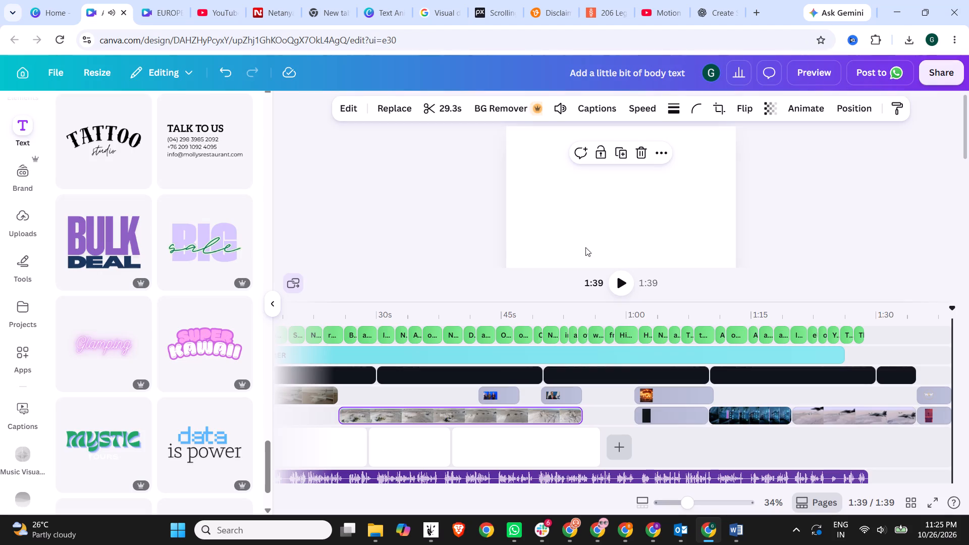
Review the video's playback from about 34 seconds, with the full vertical frame in view, to check the visuals against the captions.
scroll(475, 269, "down", 1)
left_click(412, 315)
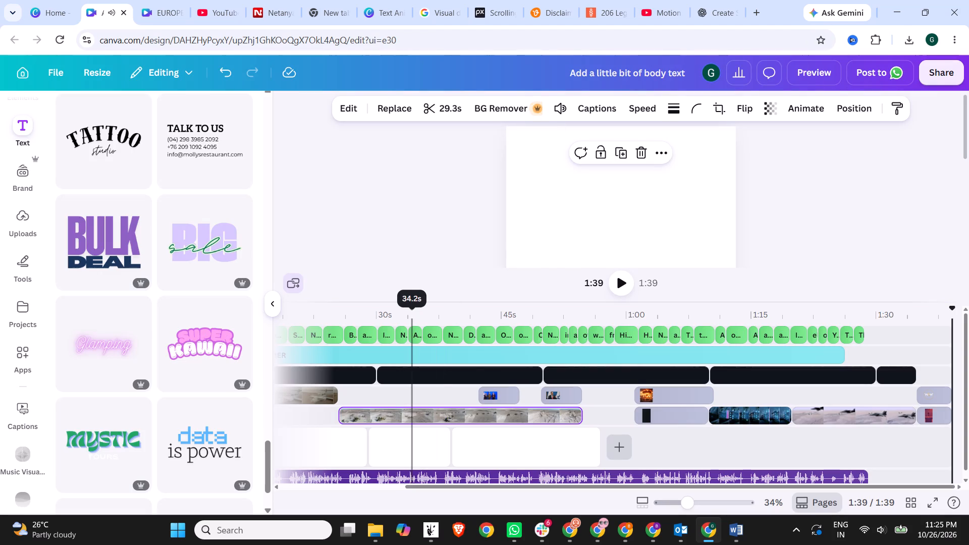
left_click(624, 282)
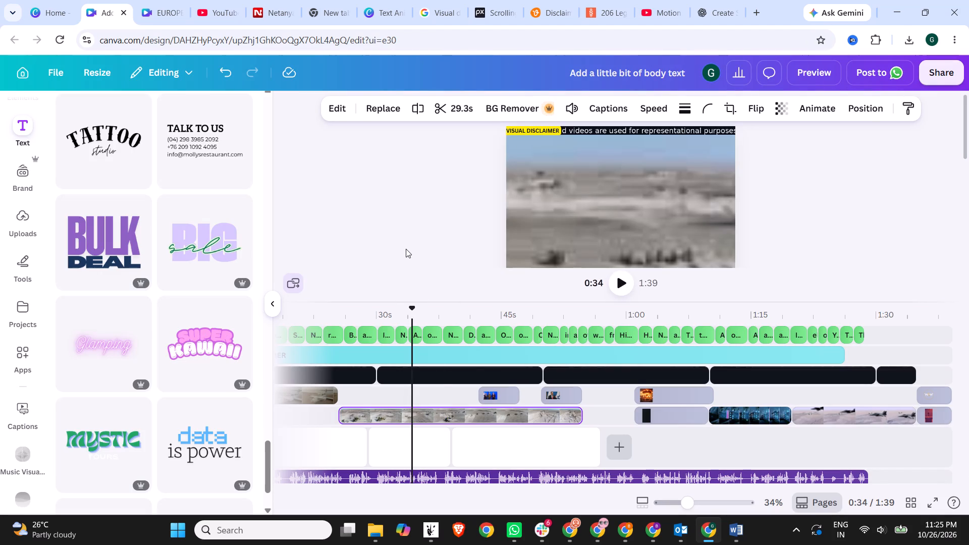
left_click(621, 282)
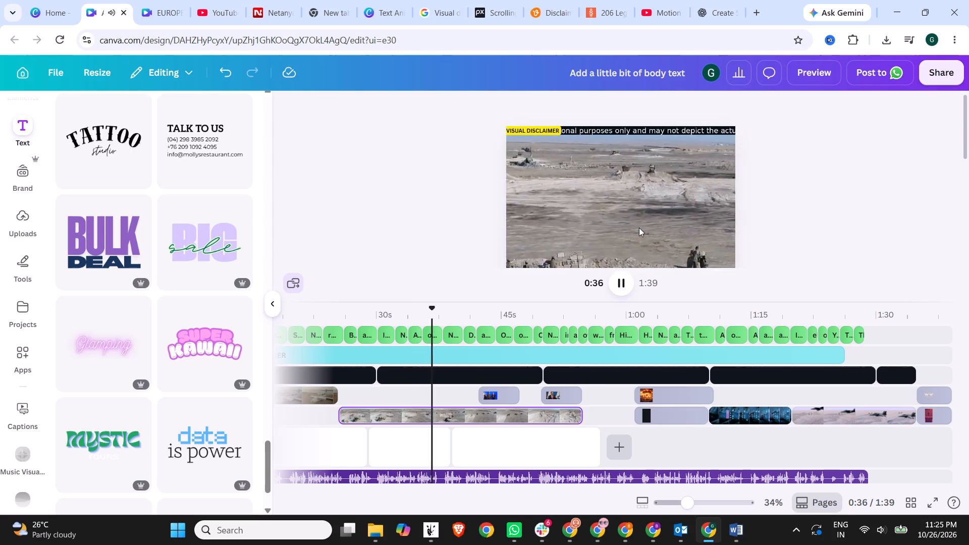
scroll(639, 228, "down", 5, "ctrl")
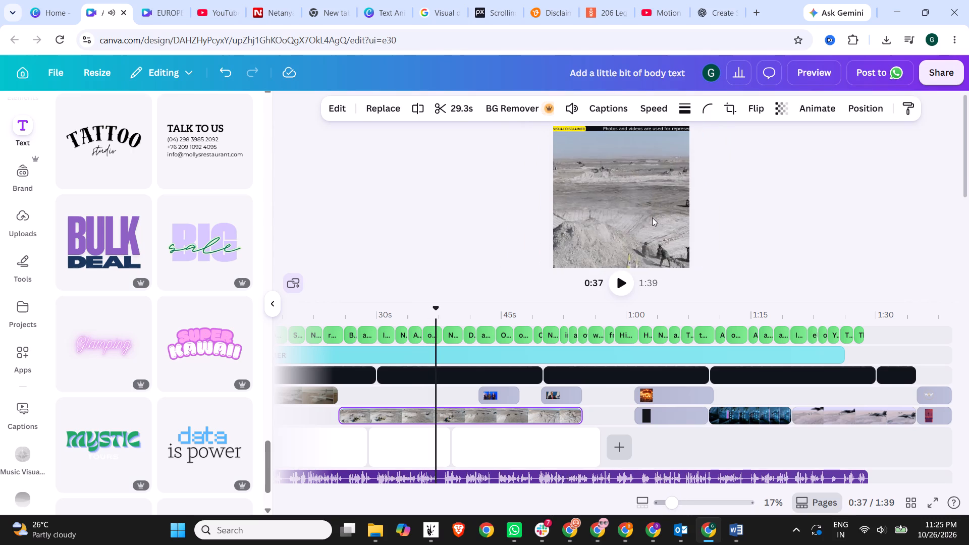
scroll(652, 217, "down", 2, "ctrl")
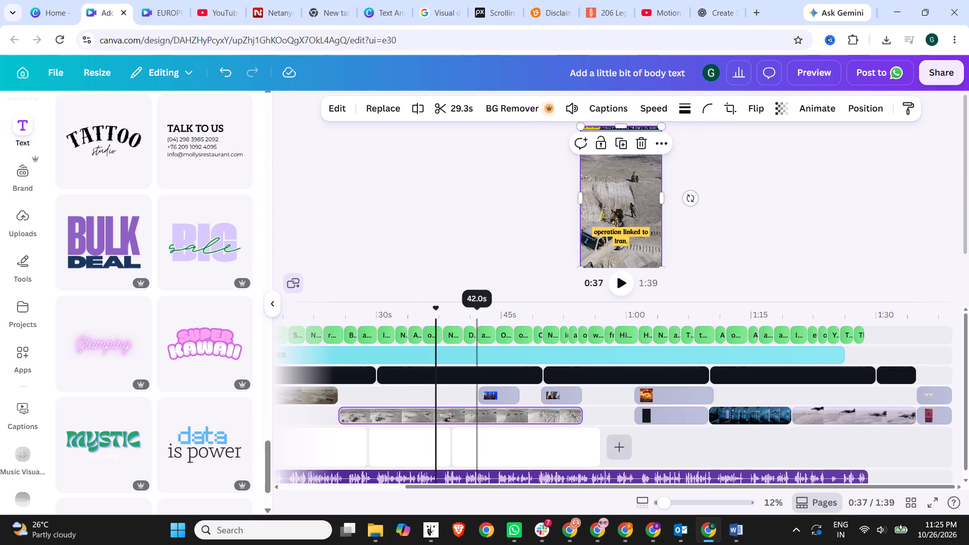
left_click(416, 316)
left_click(621, 285)
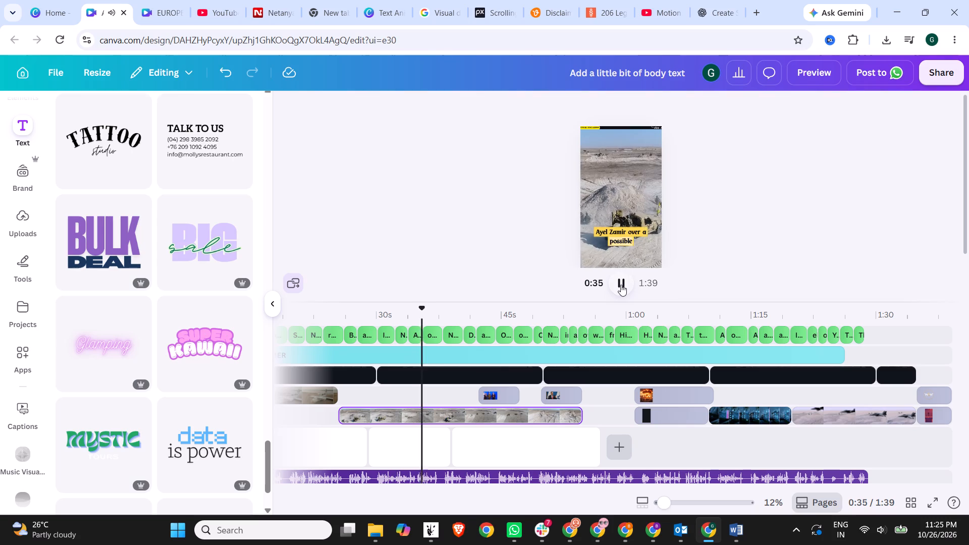
left_click(621, 285)
Move the photo of Netanyahu with the military chief earlier on the timeline to start at about 30 seconds, and check the playback.
left_click(507, 395)
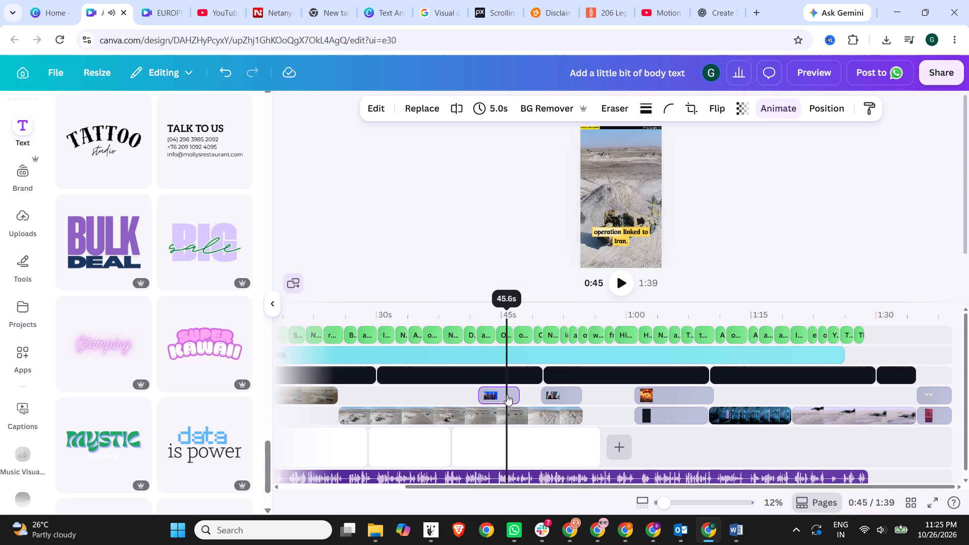
left_click_drag(504, 394, 415, 394)
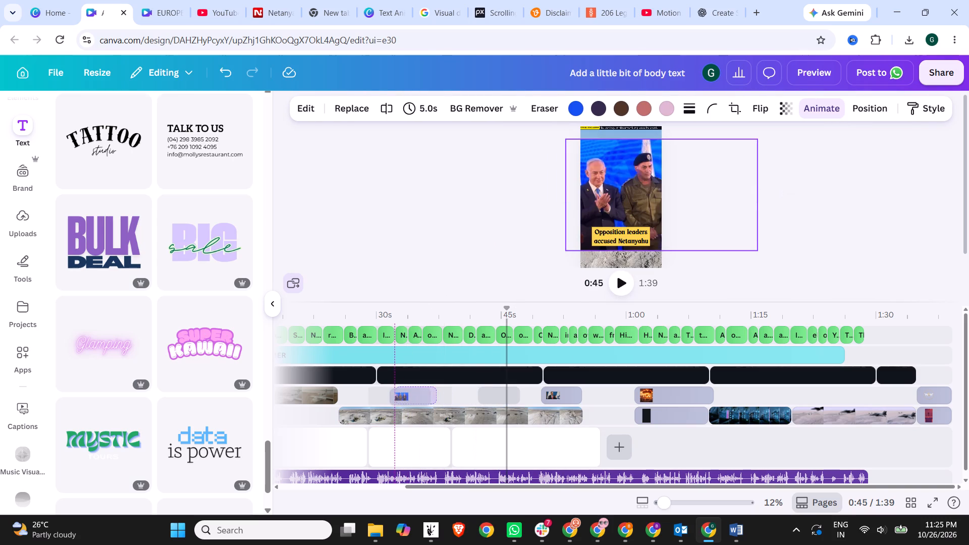
left_click_drag(415, 394, 415, 394)
left_click(395, 314)
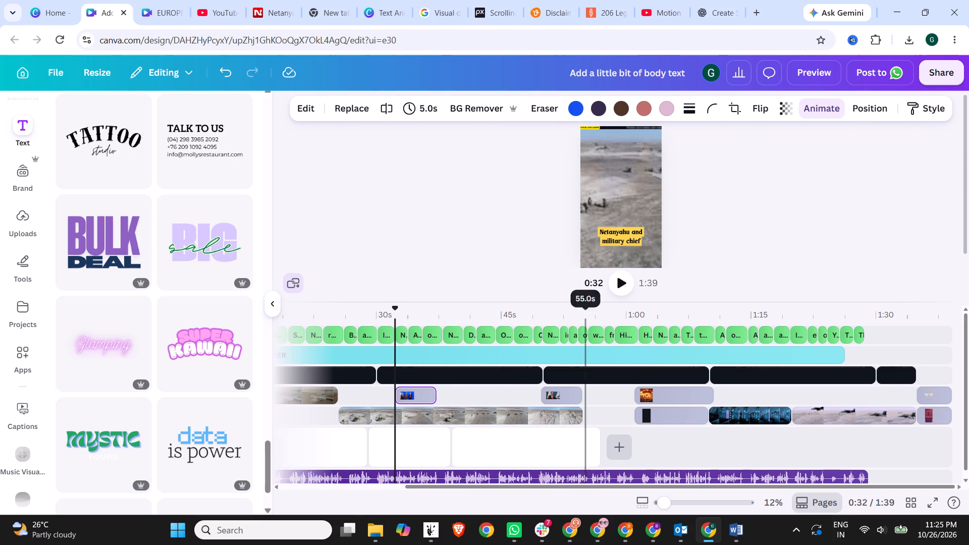
left_click(625, 284)
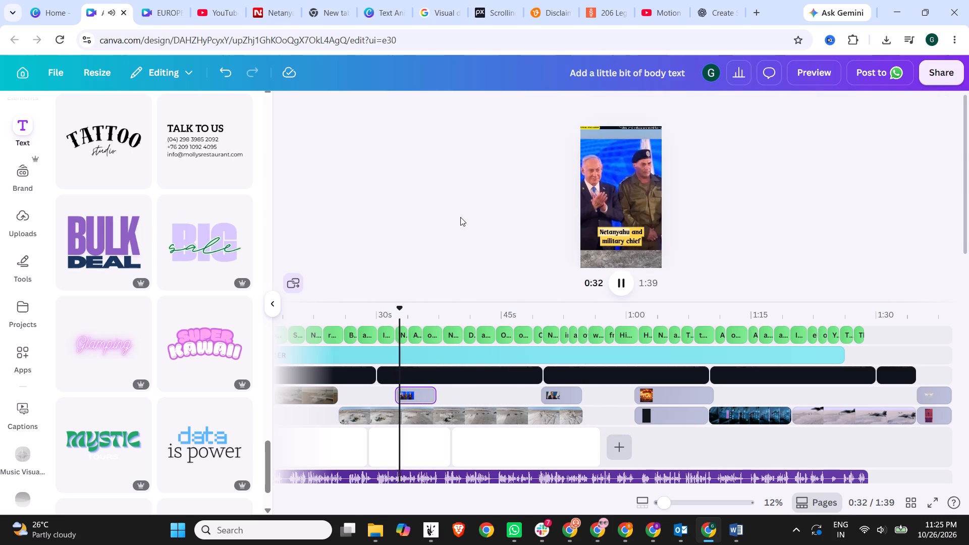
left_click(420, 396)
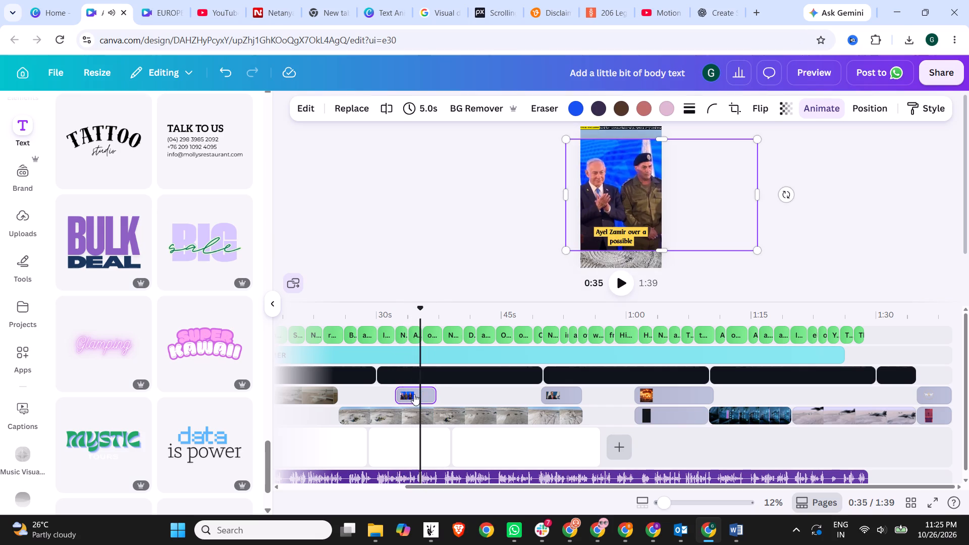
left_click_drag(414, 394, 402, 394)
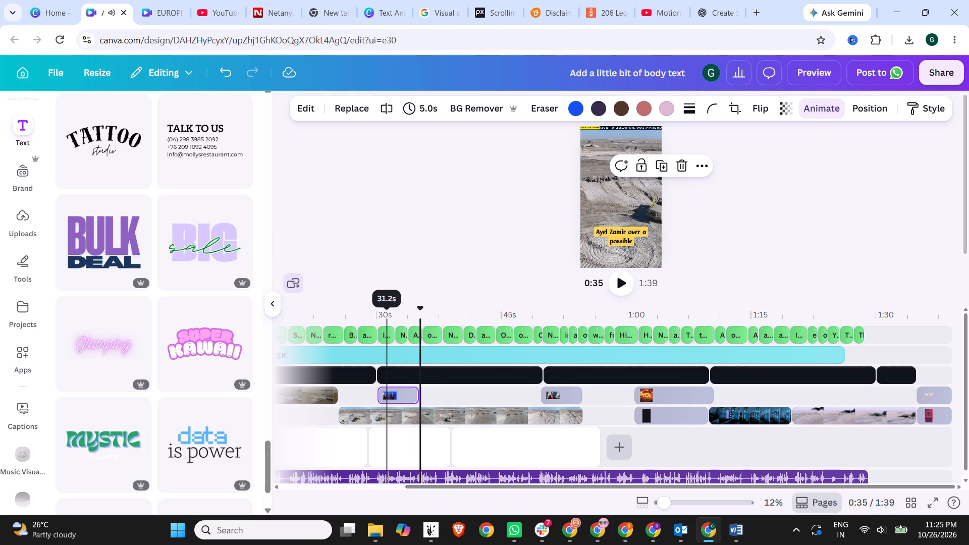
left_click(387, 316)
left_click(617, 285)
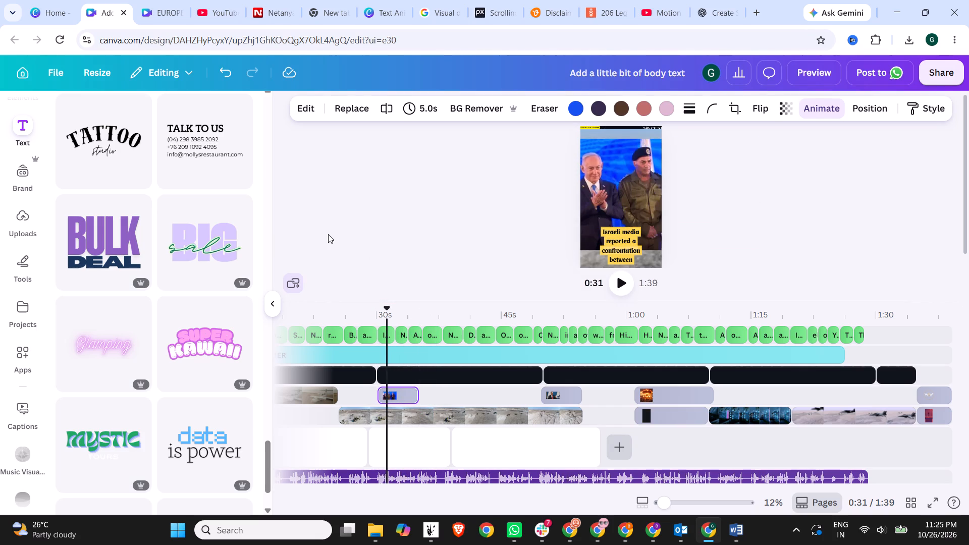
left_click(357, 317)
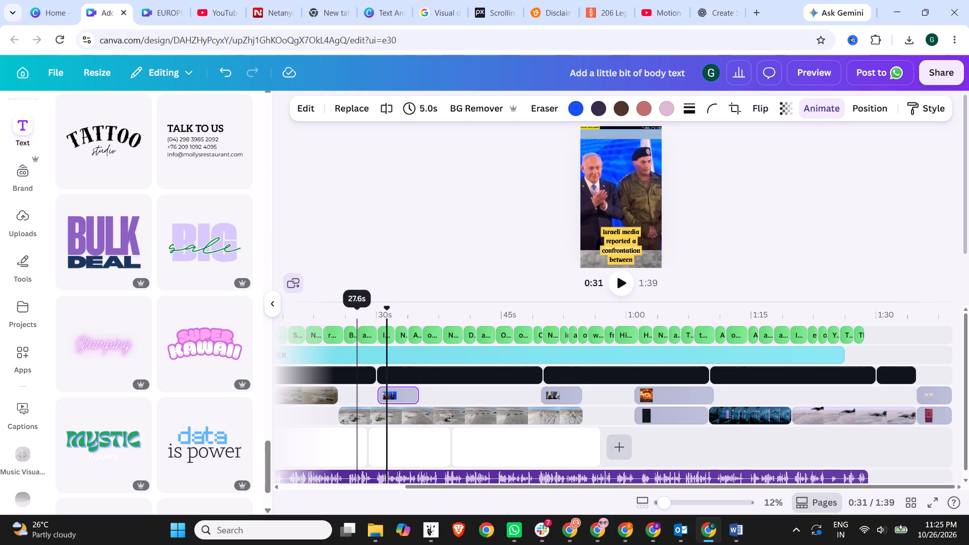
left_click(615, 286)
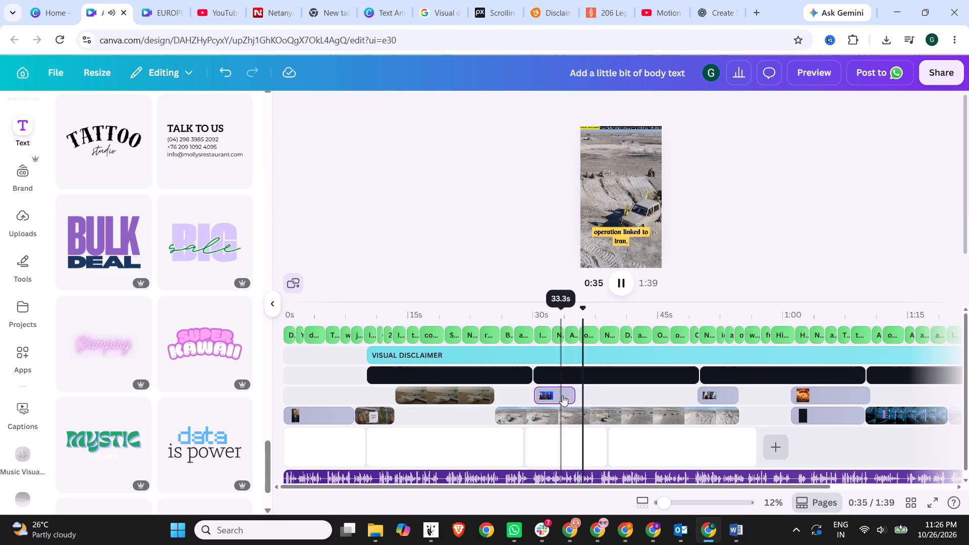
Extend the duration of the Netanyahu and military chief photo to 6.7 seconds and review the playback from about 33 seconds.
left_click_drag(572, 395, 588, 395)
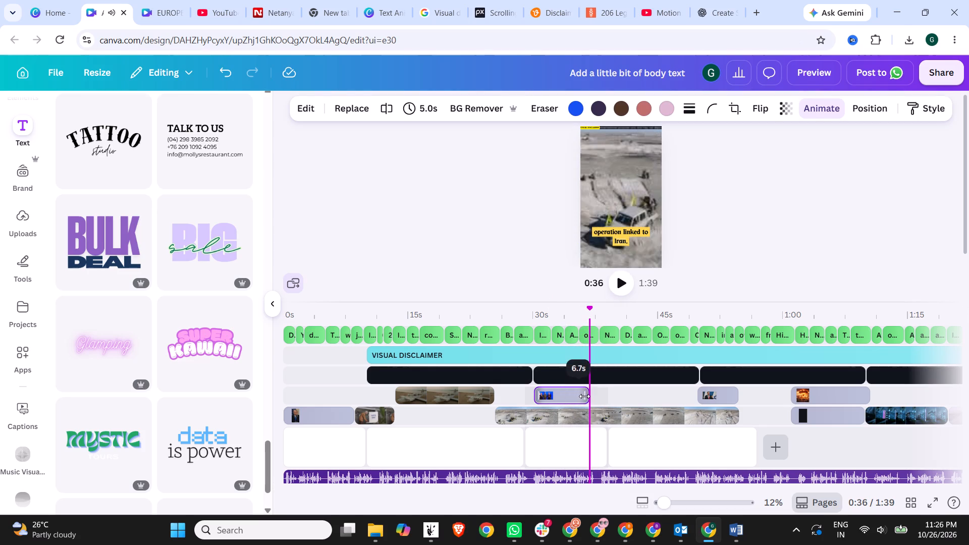
left_click(561, 312)
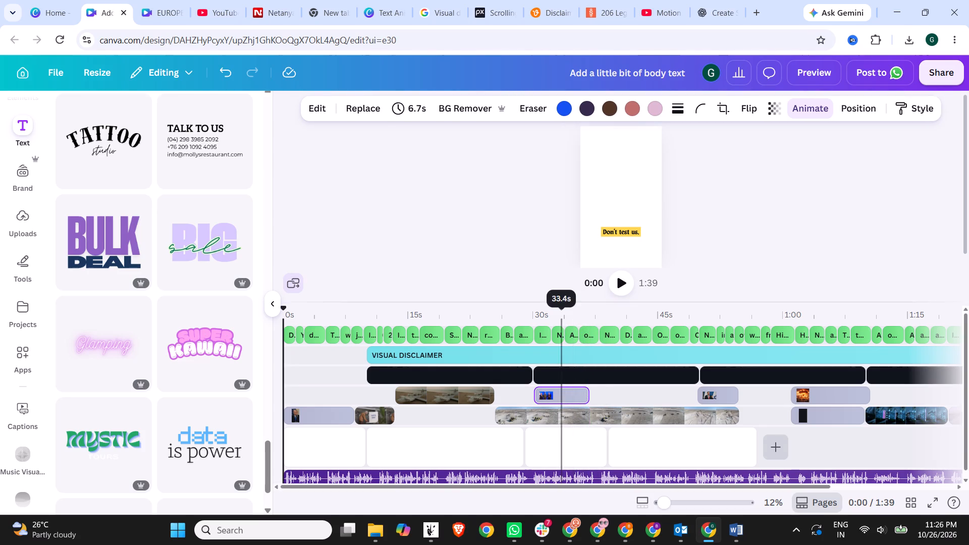
left_click(615, 287)
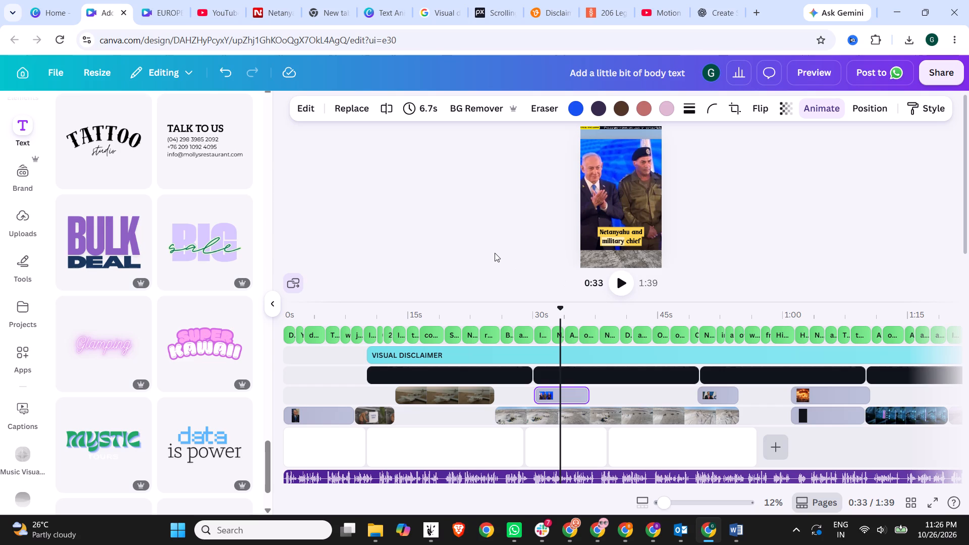
left_click(620, 281)
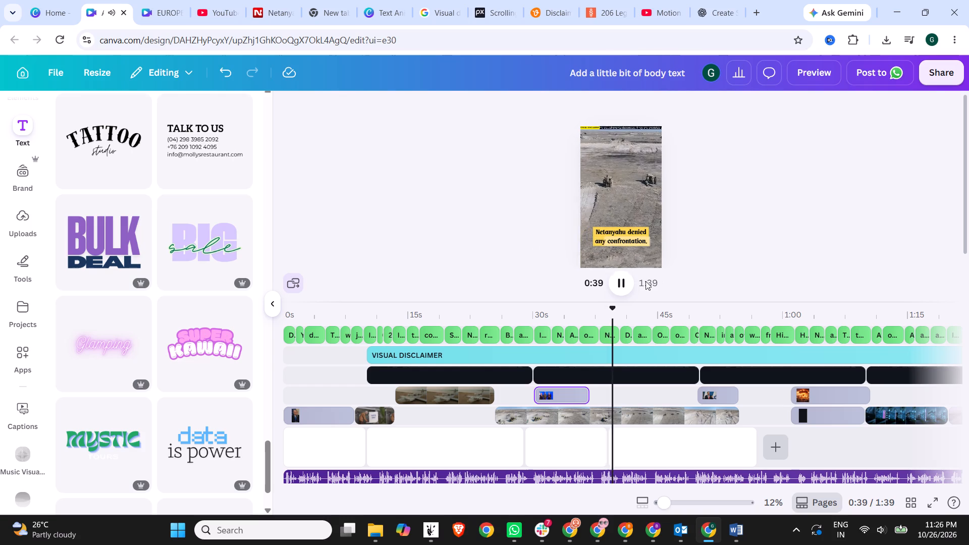
left_click(619, 282)
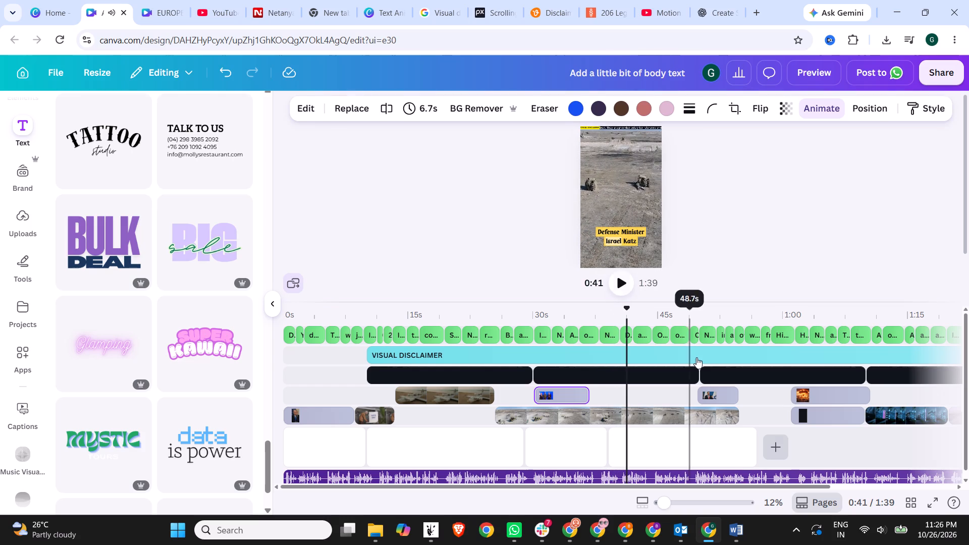
Move the Defense Minister Israel Katz photo earlier on the timeline to start at about 40 seconds, and check the playback.
left_click_drag(717, 393, 635, 395)
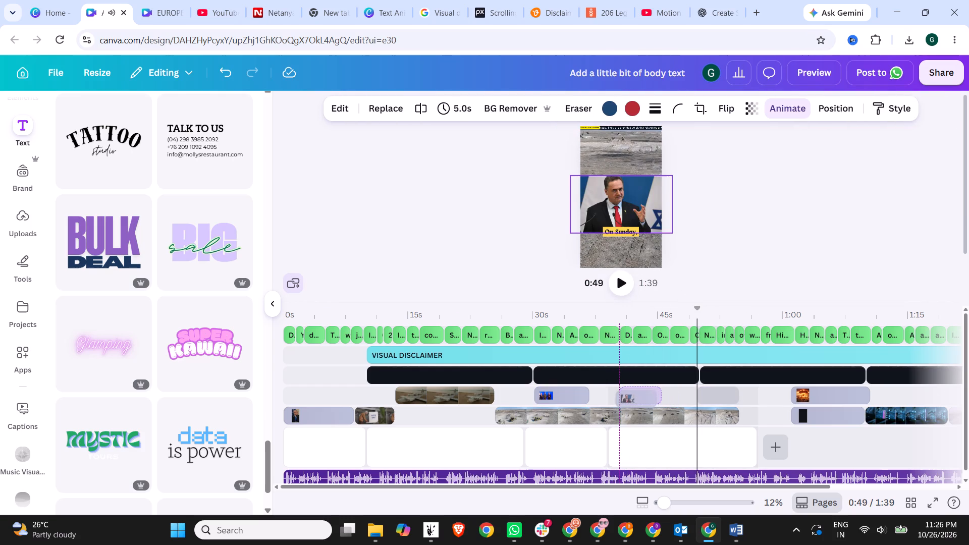
left_click_drag(635, 395, 631, 394)
left_click(600, 310)
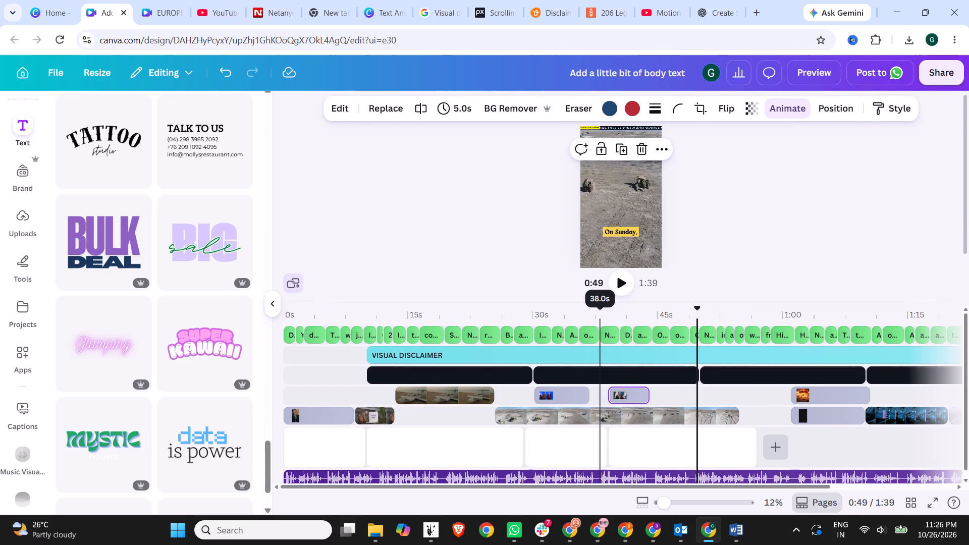
left_click(620, 286)
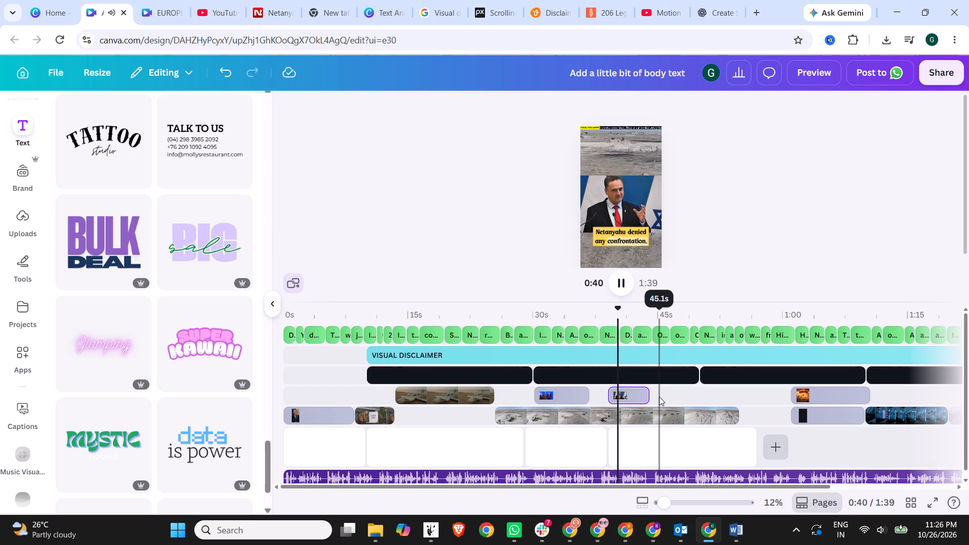
left_click(622, 274)
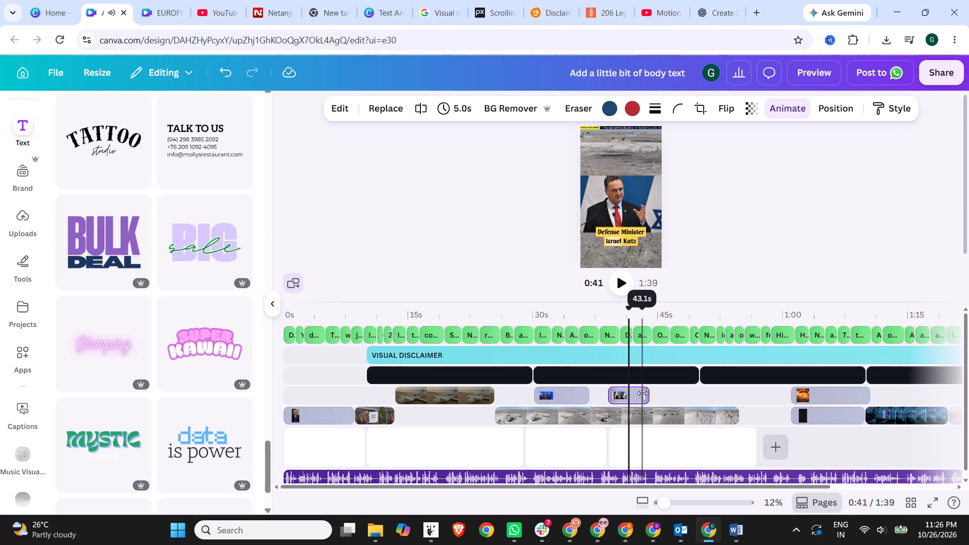
left_click(642, 393)
left_click_drag(629, 394, 640, 394)
left_click(612, 304)
left_click(606, 311)
left_click(621, 285)
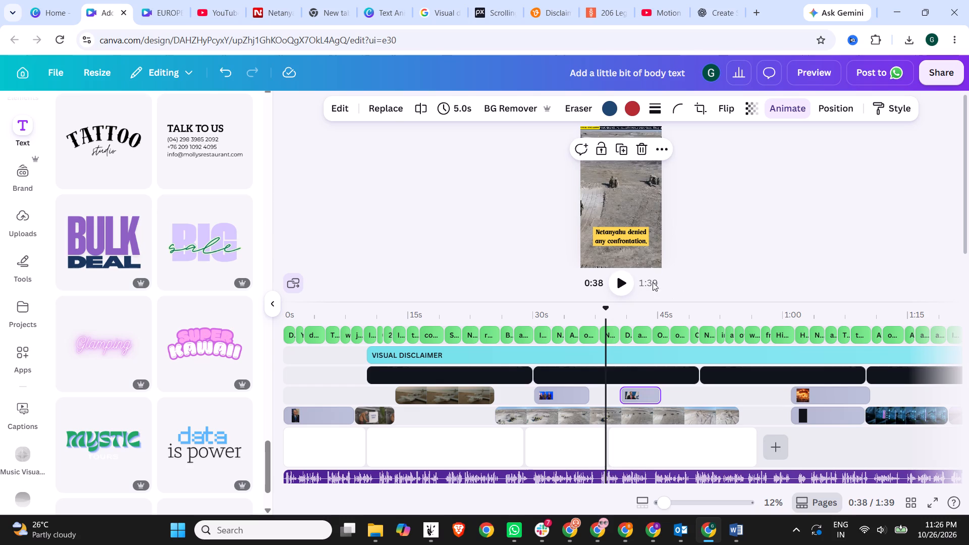
left_click(624, 277)
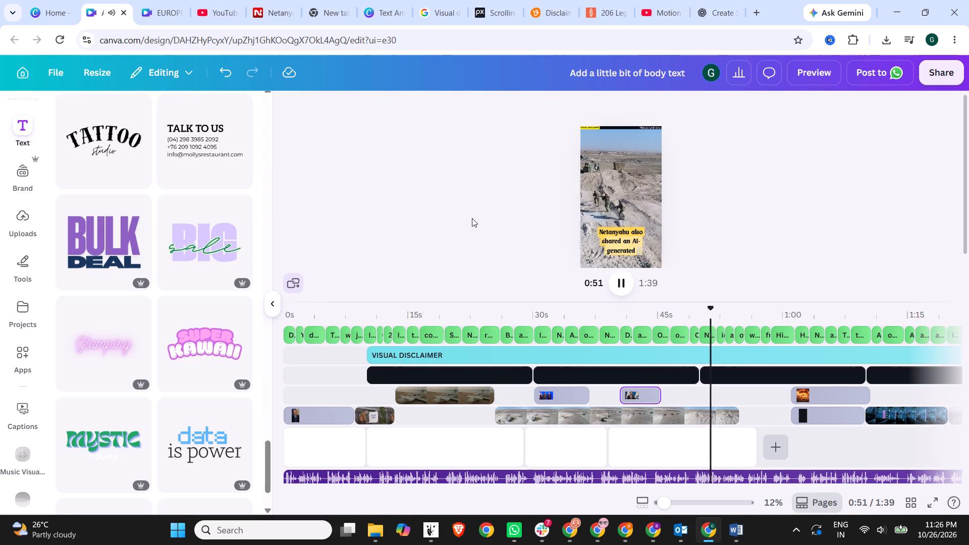
Move the nuclear explosion image earlier on the timeline to start at about 51 seconds.
left_click(621, 286)
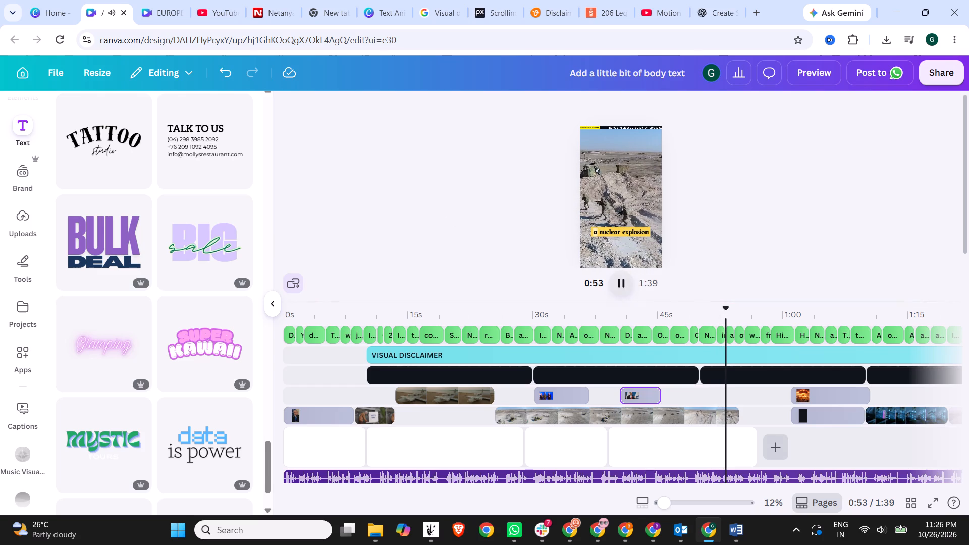
left_click(702, 318)
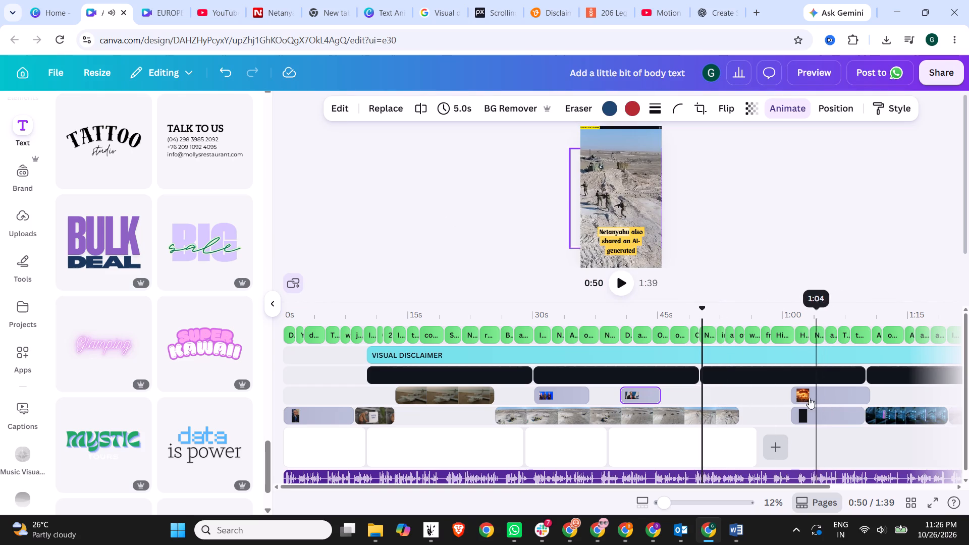
left_click(805, 397)
left_click_drag(821, 392, 800, 394)
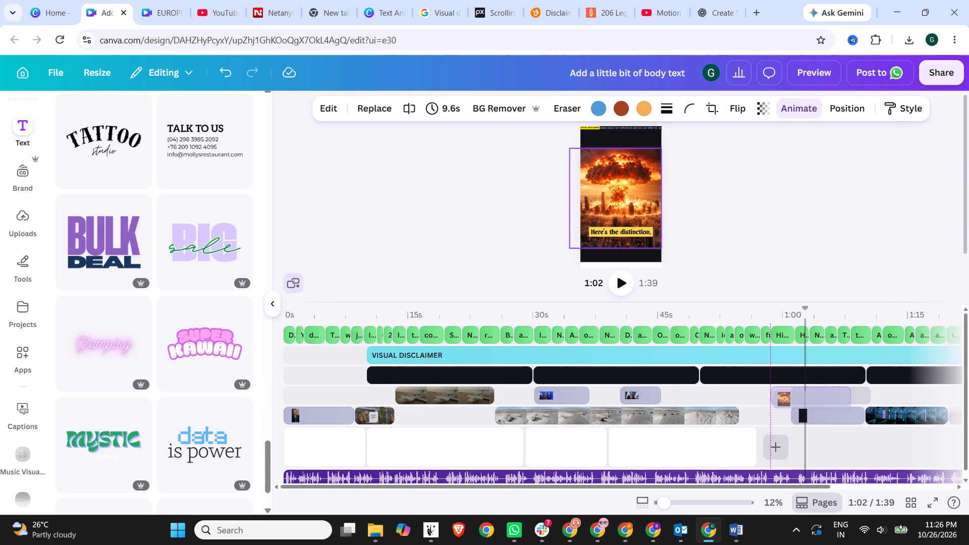
left_click_drag(800, 394, 738, 389)
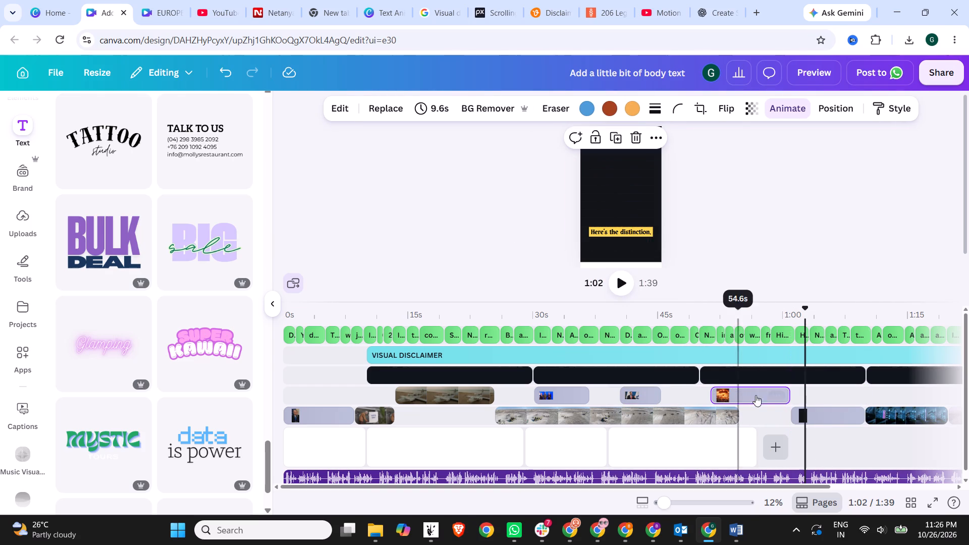
Move the black background for the explosion image earlier to start at about 52 seconds, on a separate track below the image.
left_click(819, 413)
left_click_drag(826, 414, 794, 414)
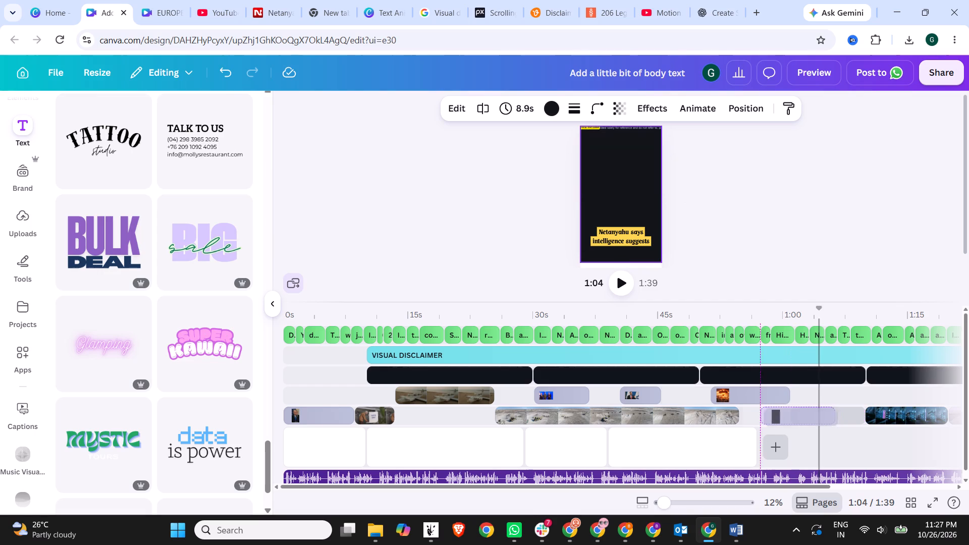
left_click_drag(794, 414, 746, 413)
left_click_drag(760, 405, 766, 405)
Trim the end of the soldiers footage to a duration of 25.8 seconds.
left_click(694, 423)
left_click_drag(737, 421, 728, 421)
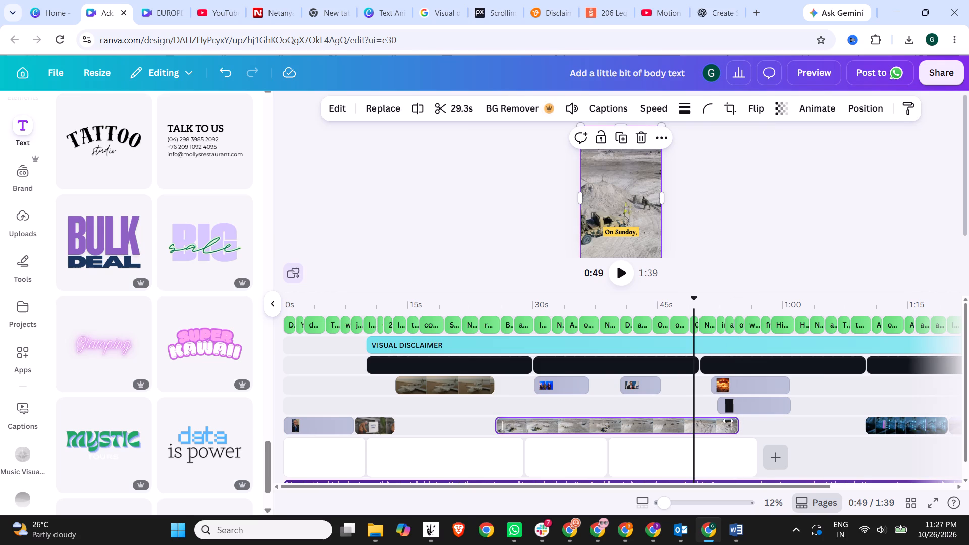
left_click_drag(728, 421, 707, 421)
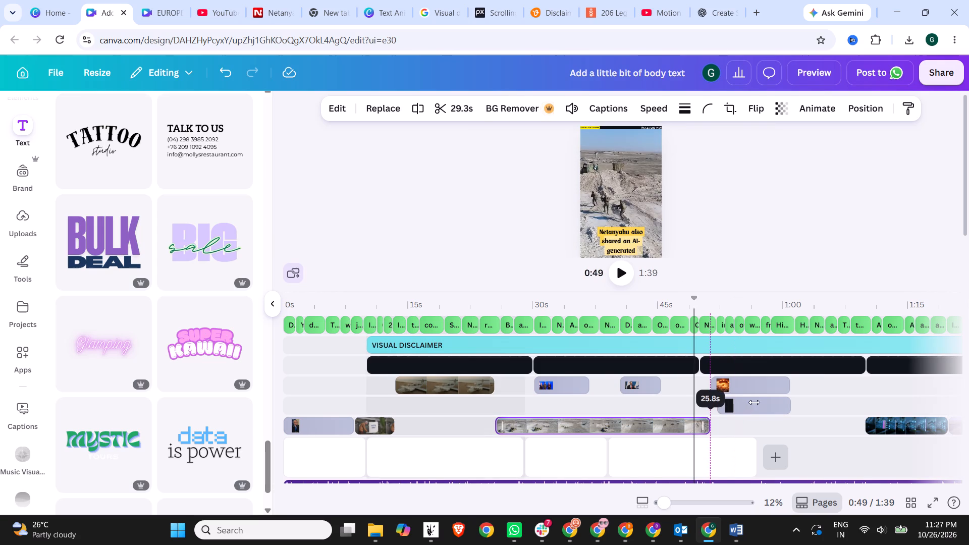
Shift the black background to start at about 51 seconds with the explosion image, and check the playback from 0:49.
left_click(756, 406)
left_click_drag(762, 406, 751, 406)
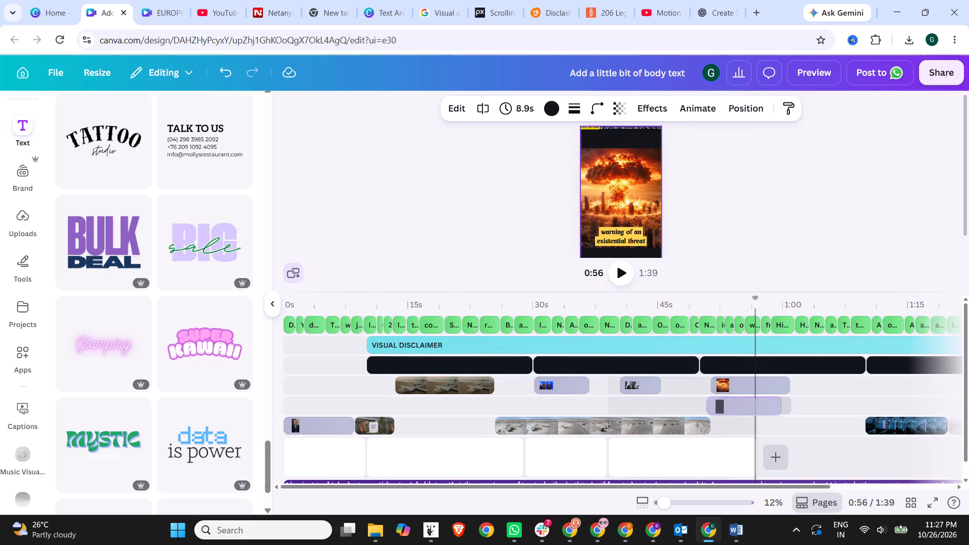
left_click_drag(751, 406, 757, 405)
left_click(769, 405)
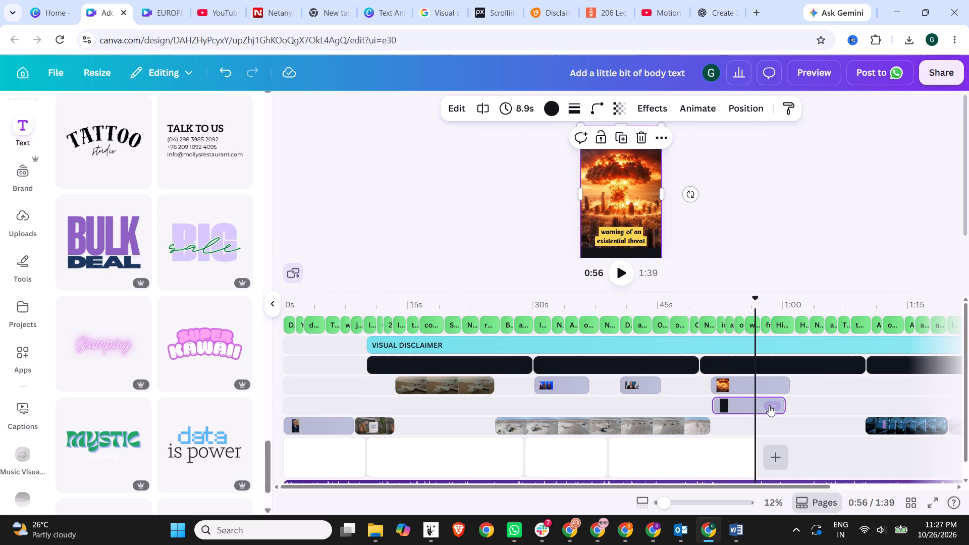
left_click(754, 406)
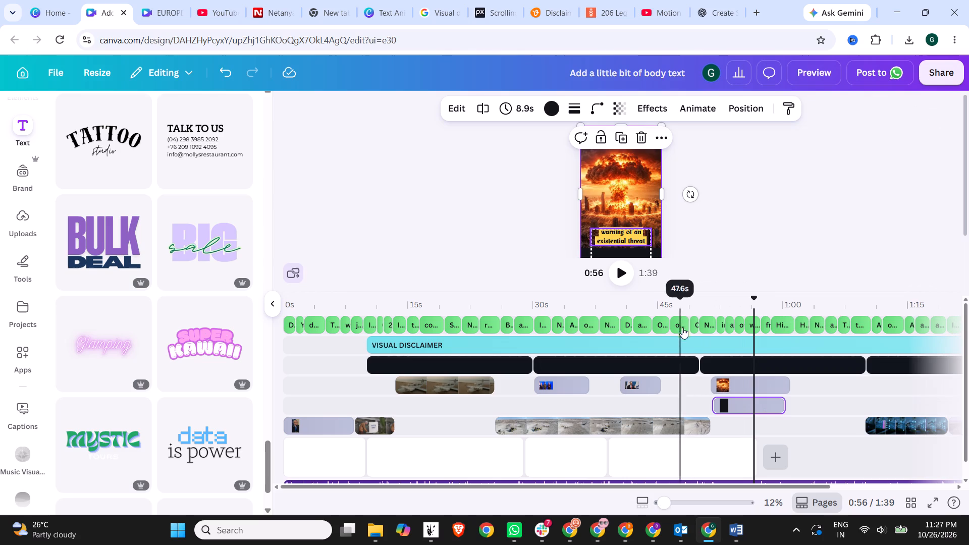
left_click(692, 344)
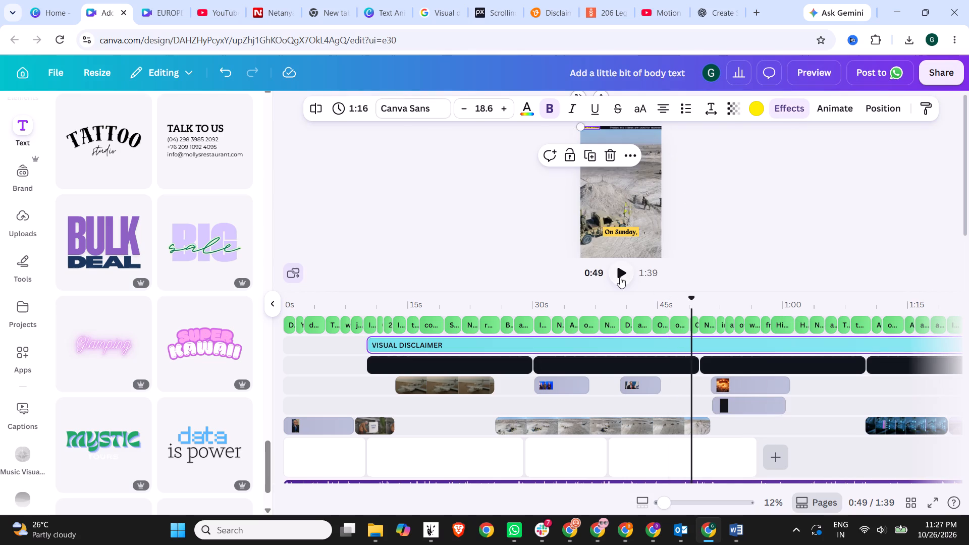
left_click(620, 277)
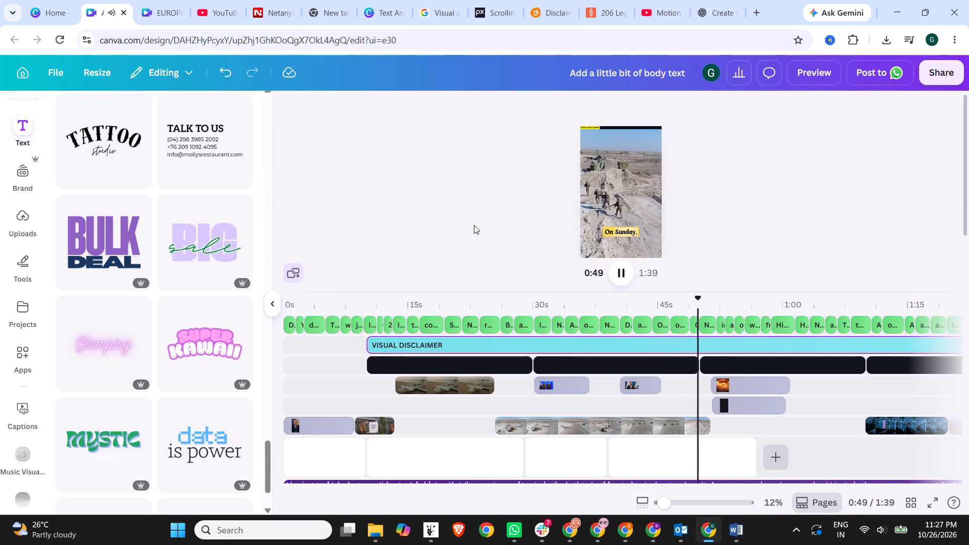
left_click(621, 274)
Shorten the end of the soldiers footage to a duration of about 25 seconds.
left_click_drag(708, 422, 703, 422)
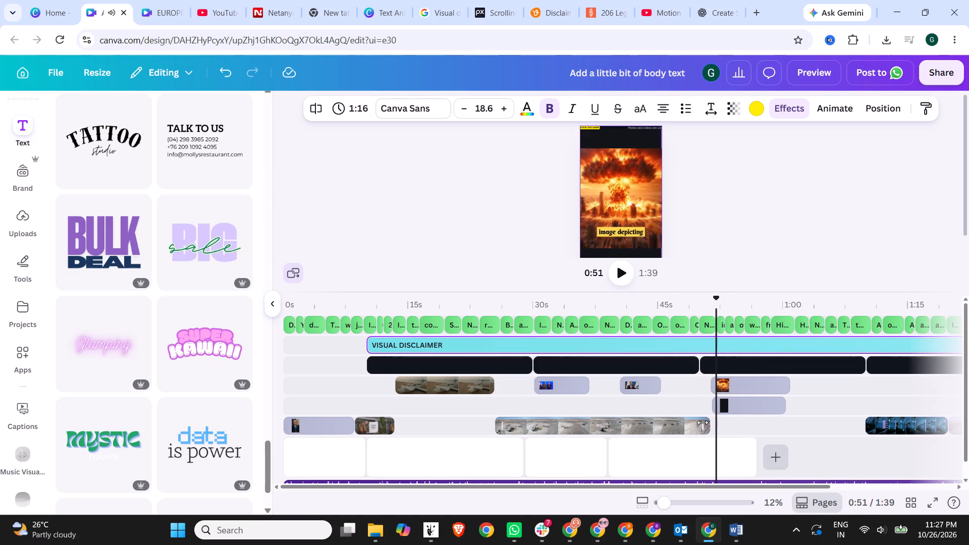
left_click_drag(703, 422, 698, 422)
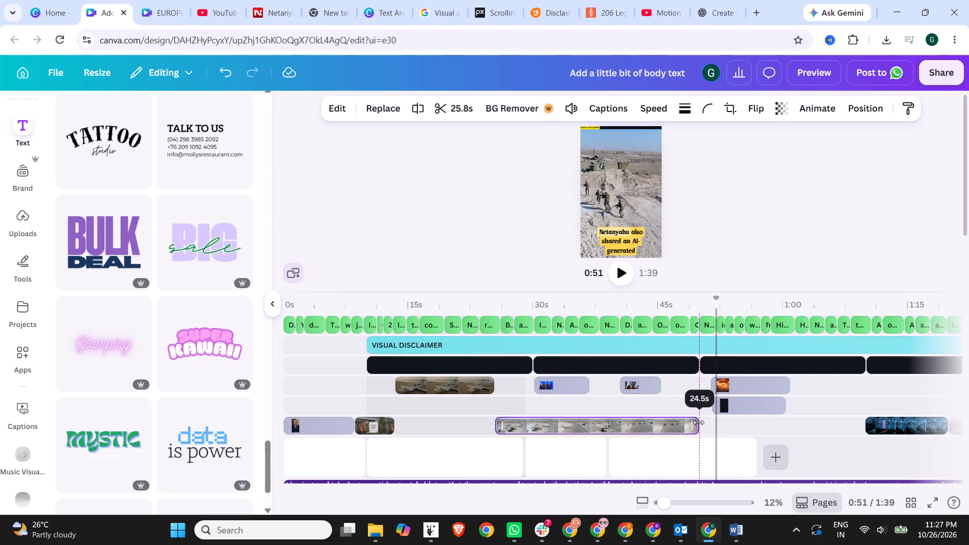
left_click_drag(698, 422, 701, 422)
Move the explosion image and its black background to start at about 50 seconds, where the soldiers footage ends.
left_click_drag(744, 381, 737, 381)
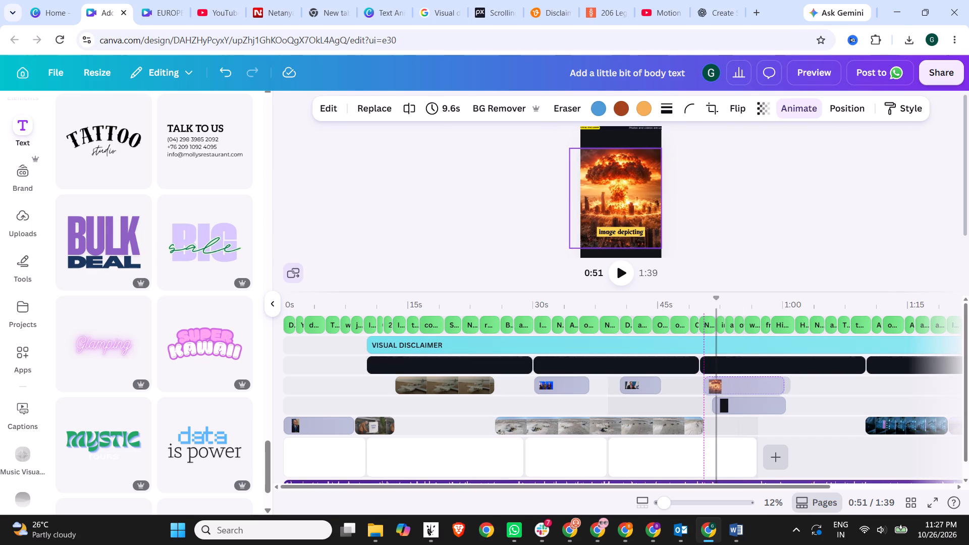
left_click_drag(737, 381, 737, 381)
left_click_drag(744, 398, 738, 398)
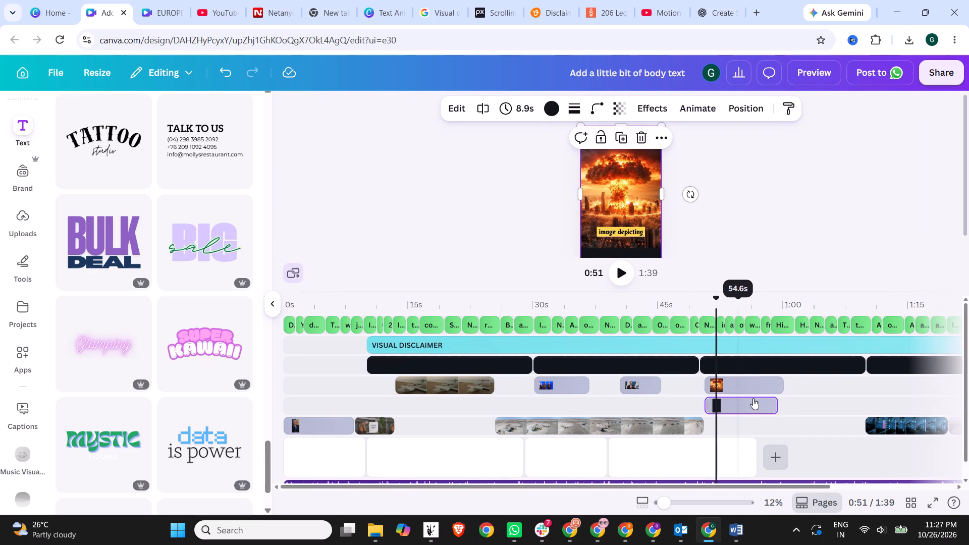
Extend the black background to 9.6 seconds to match the explosion image, and review the playback from 0:50.
left_click_drag(775, 403, 782, 403)
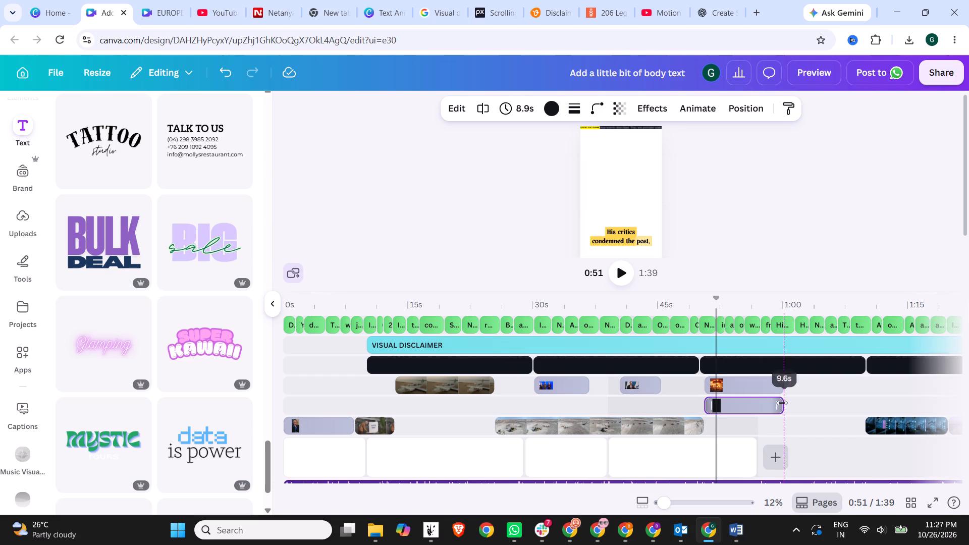
left_click_drag(782, 403, 782, 403)
left_click(701, 307)
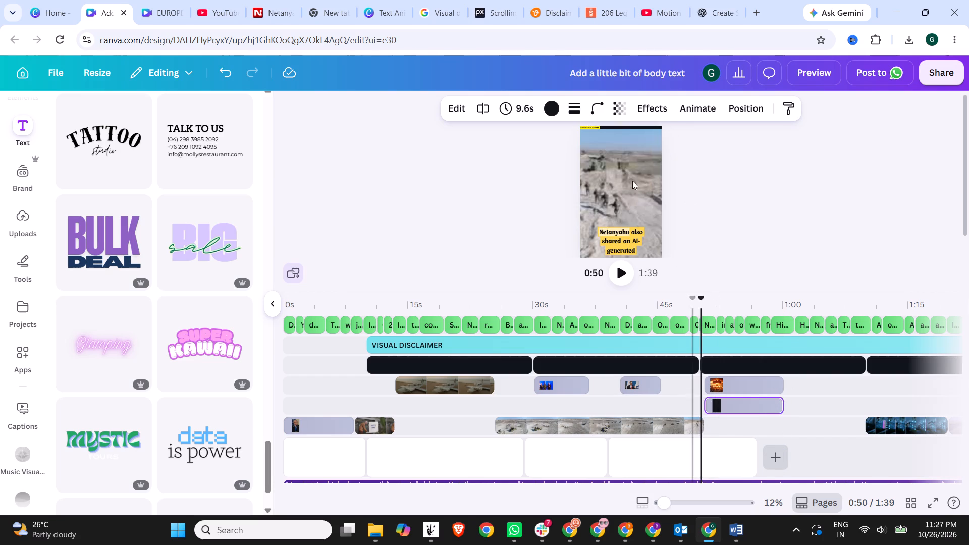
left_click(620, 271)
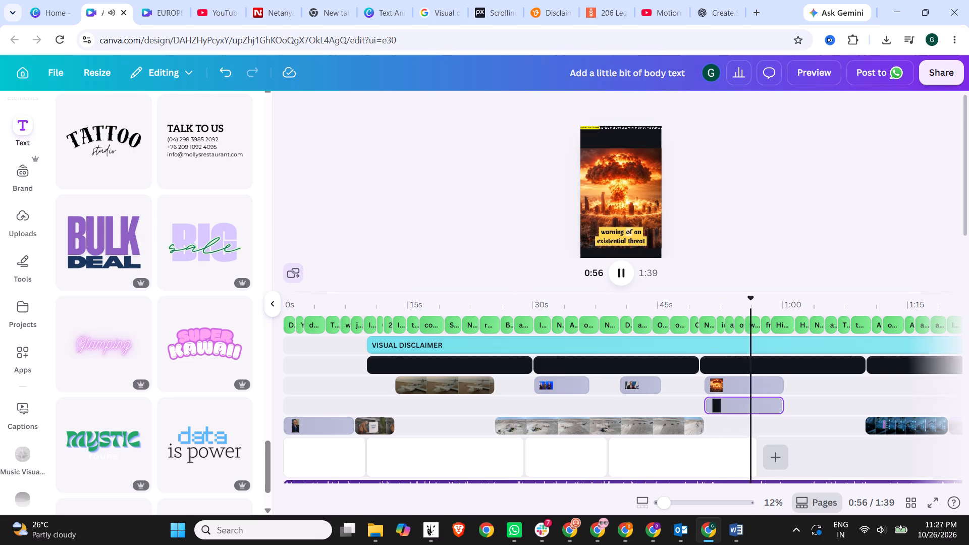
left_click(623, 270)
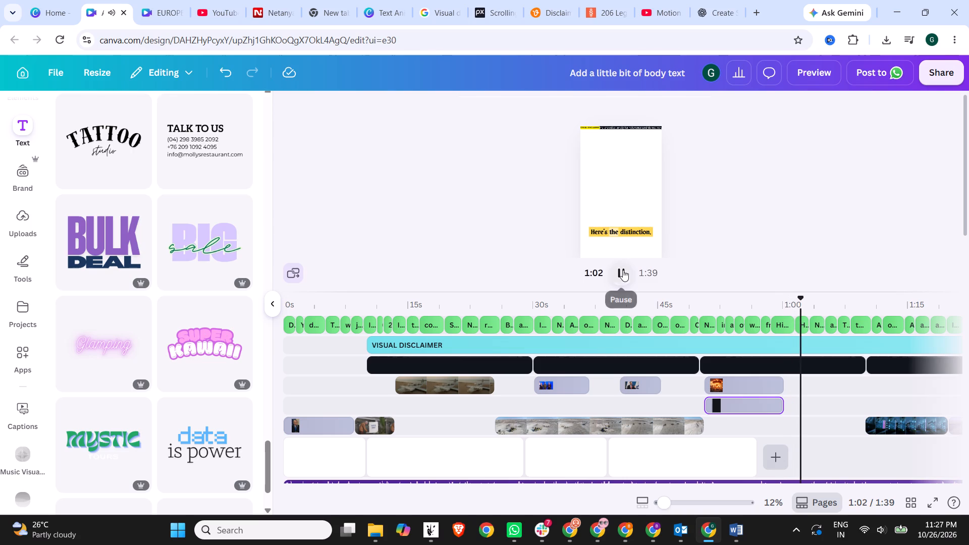
Move the blue digital cyber footage earlier to start at about 1:00, after the explosion image, and review the playback from 0:57.
left_click(890, 430)
left_click_drag(902, 424, 796, 424)
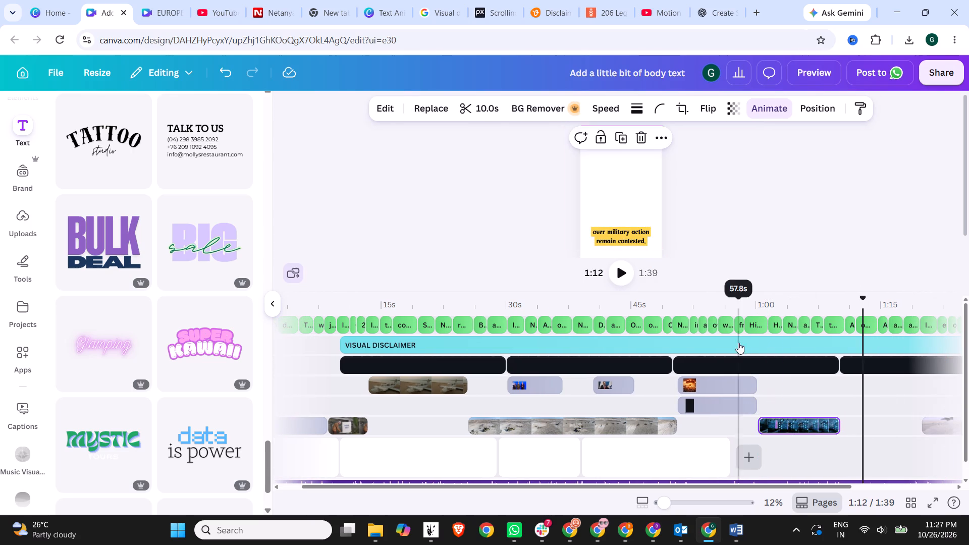
left_click(734, 350)
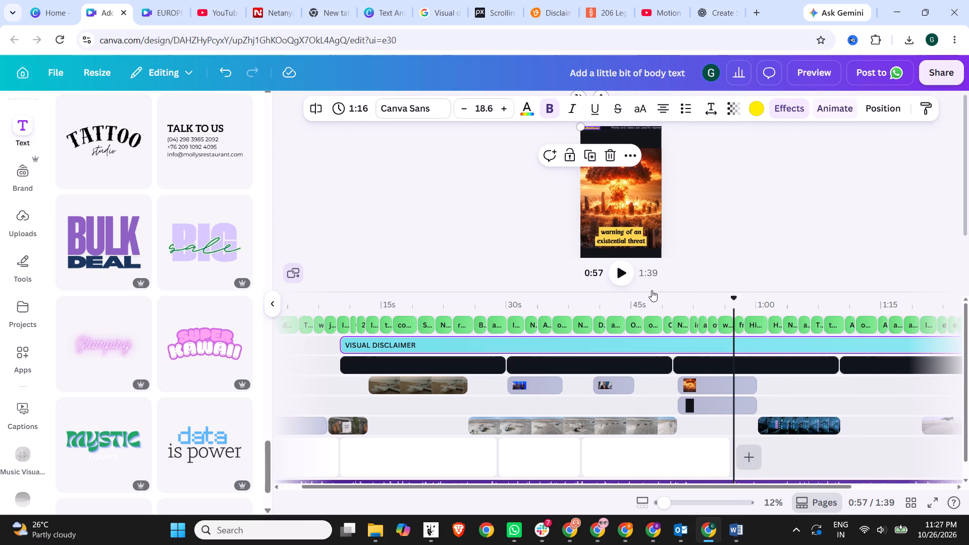
left_click(623, 274)
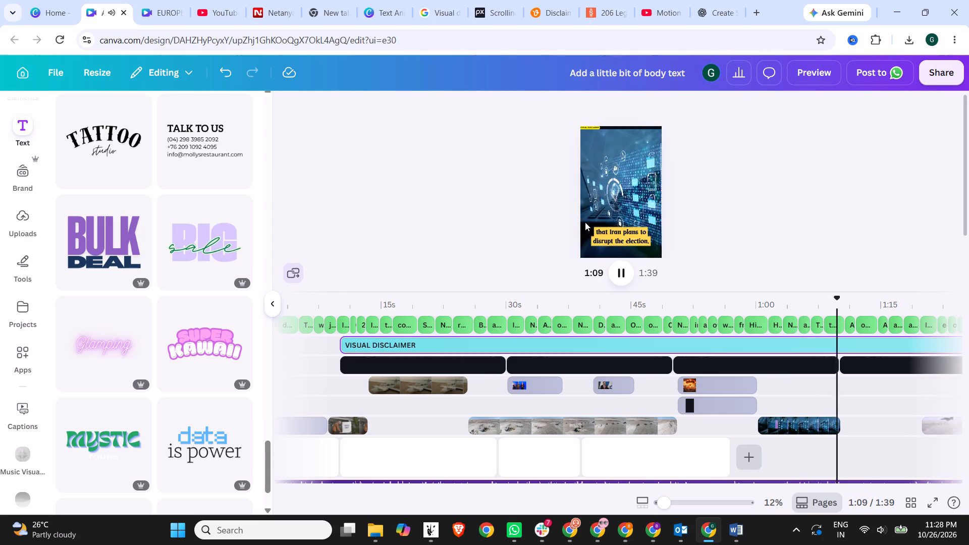
left_click(621, 262)
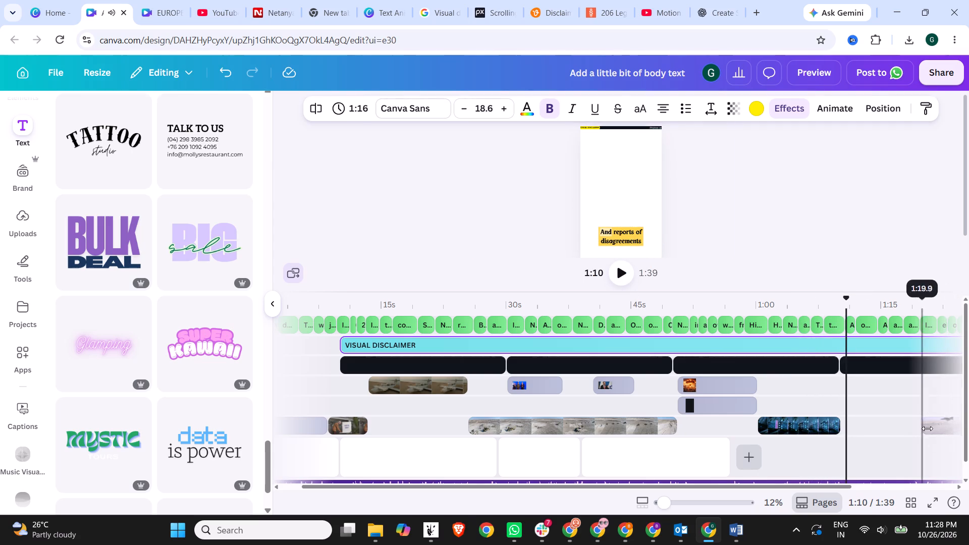
Move the fighter jet footage earlier to start at about 1:10, right after the cyber footage, and review the playback from 1:06.
left_click(930, 426)
left_click_drag(941, 425, 846, 423)
left_click_drag(863, 403, 771, 421)
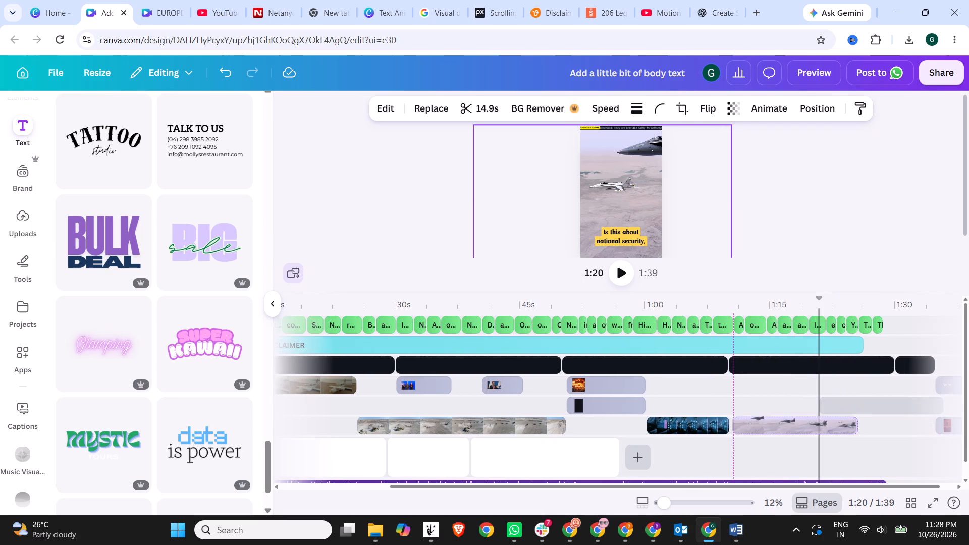
left_click_drag(771, 421, 769, 424)
left_click(700, 304)
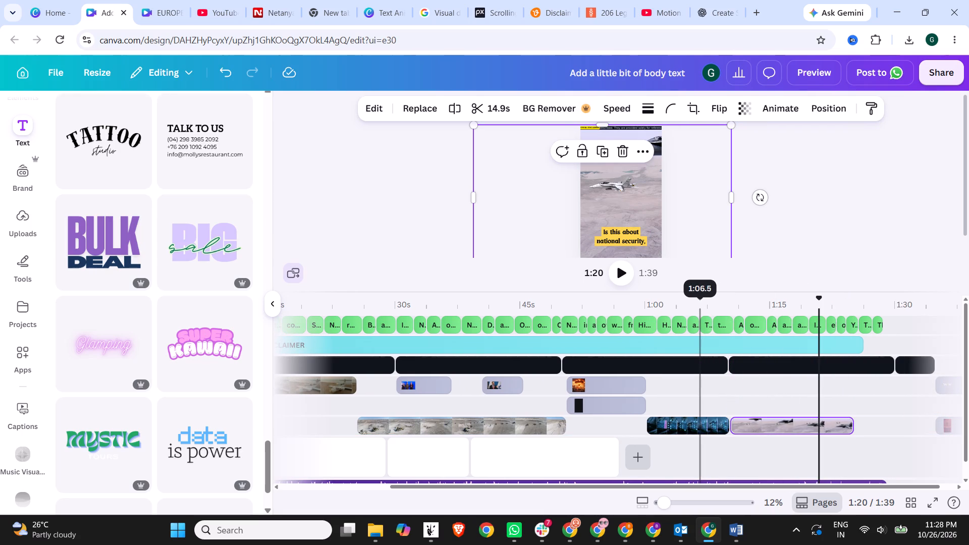
left_click(620, 279)
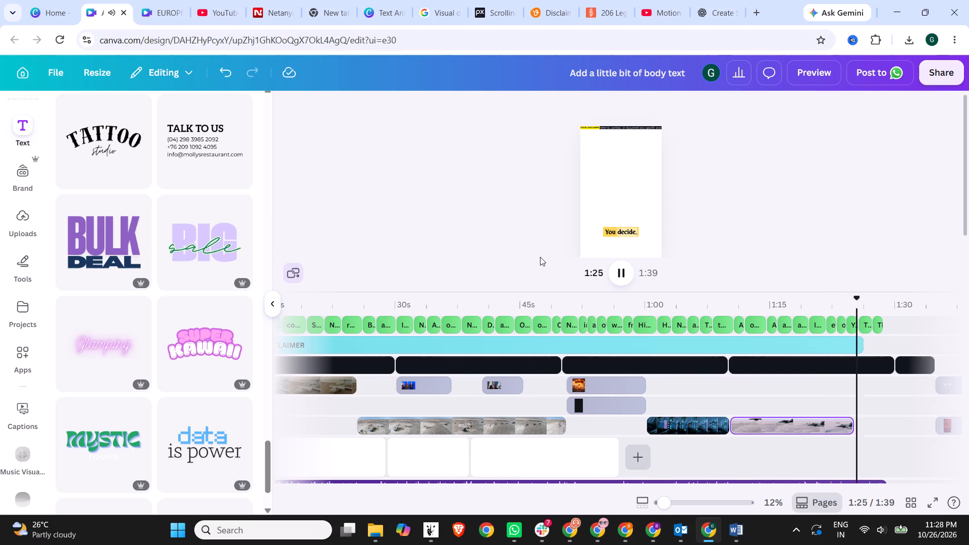
left_click(619, 267)
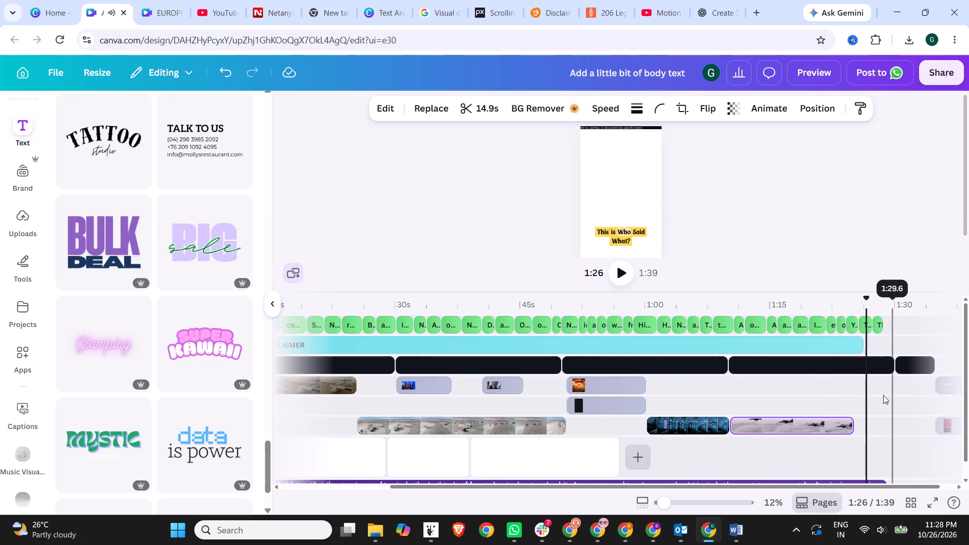
Delete the last black disclaimer ticker clip, which starts near 1:30 on the timeline.
left_click(918, 358)
key("Delete")
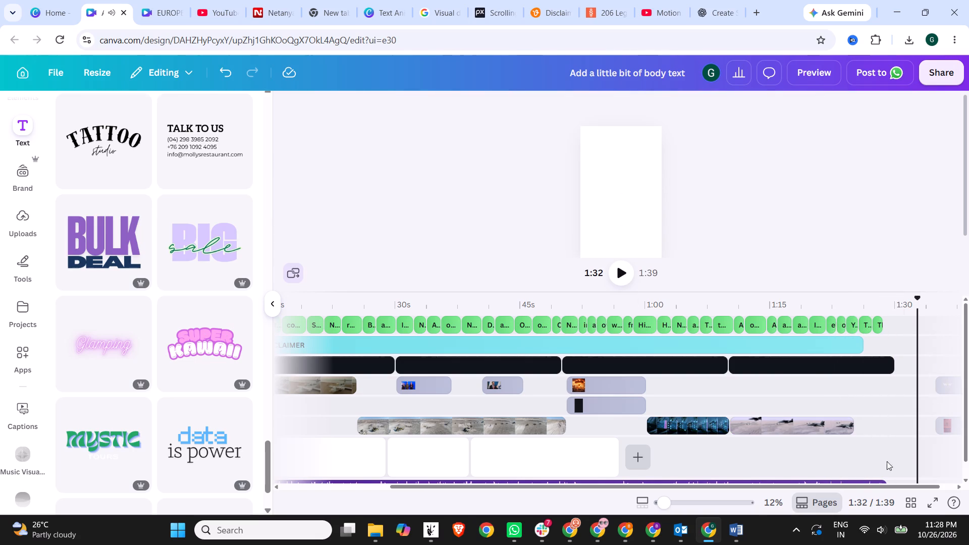
Move the closing WSW logo and its red background together to start at about 1:25, right after the fighter jet footage.
left_click_drag(837, 486, 867, 487)
left_click(937, 380)
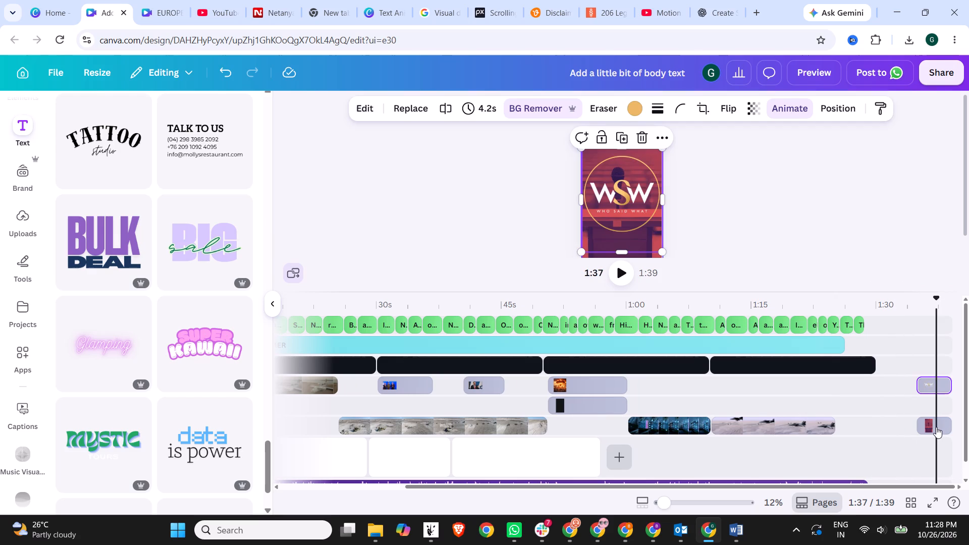
left_click(936, 427, "ctrl")
left_click_drag(941, 390, 865, 392)
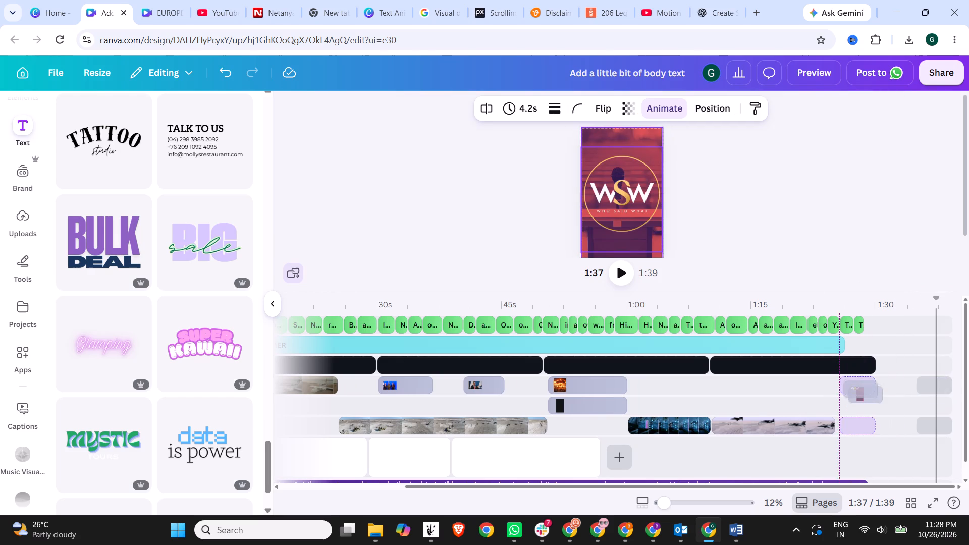
left_click_drag(865, 392, 862, 392)
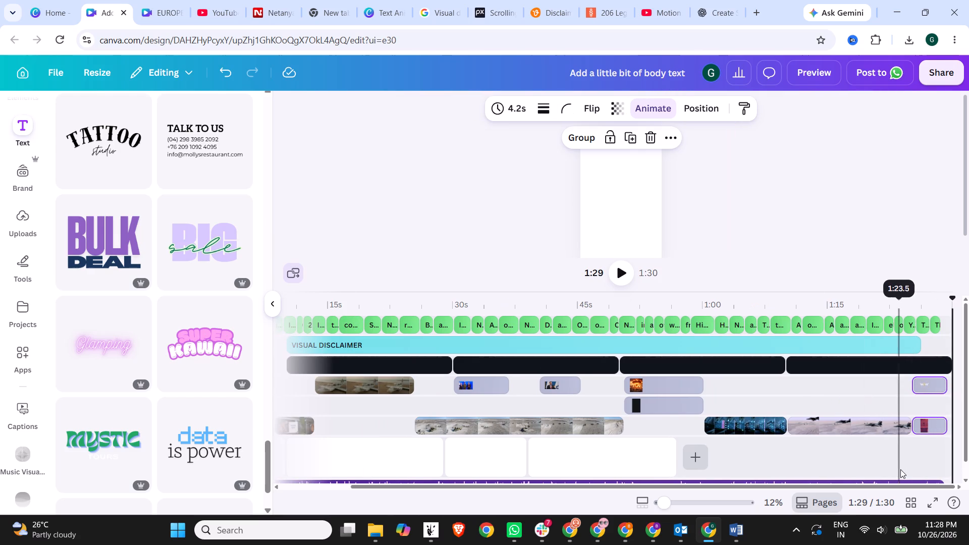
Trim the last black disclaimer ticker clip to 15.1 seconds so it ends before the logo, and review the playback from 1:19.
left_click(879, 302)
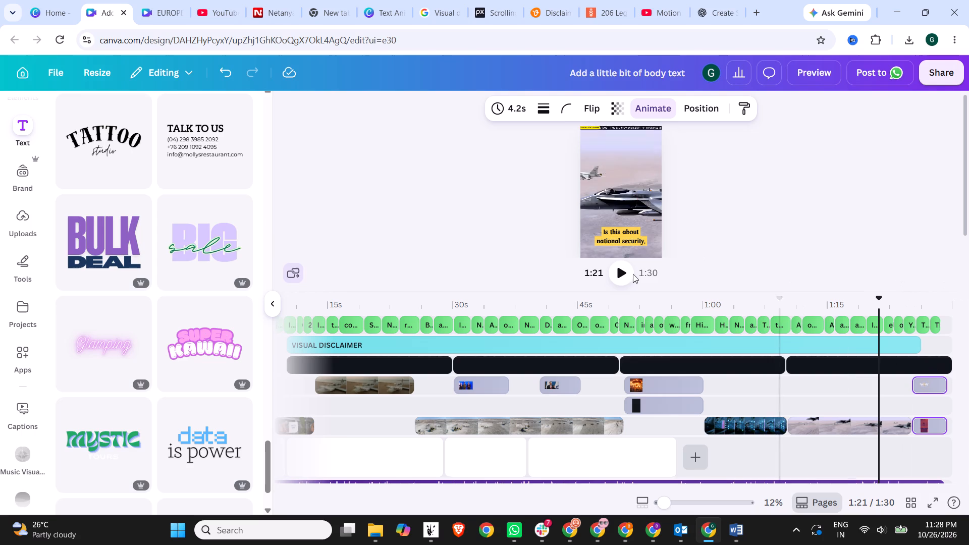
left_click(925, 363)
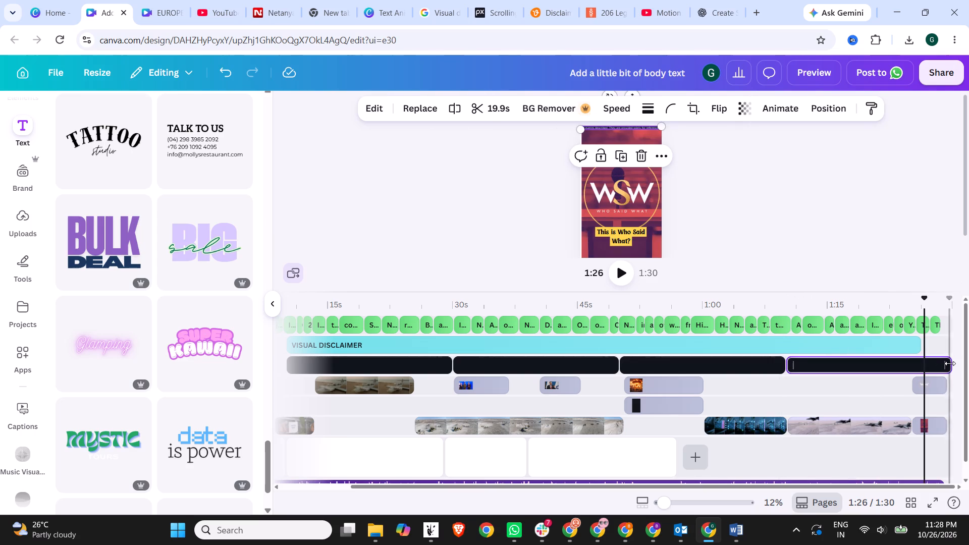
left_click_drag(950, 363, 906, 364)
left_click(869, 304)
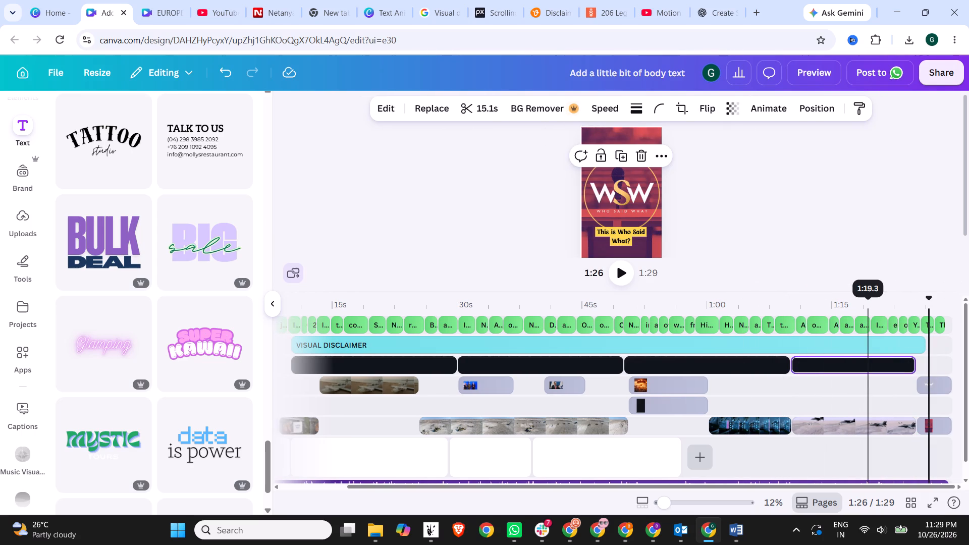
left_click(616, 277)
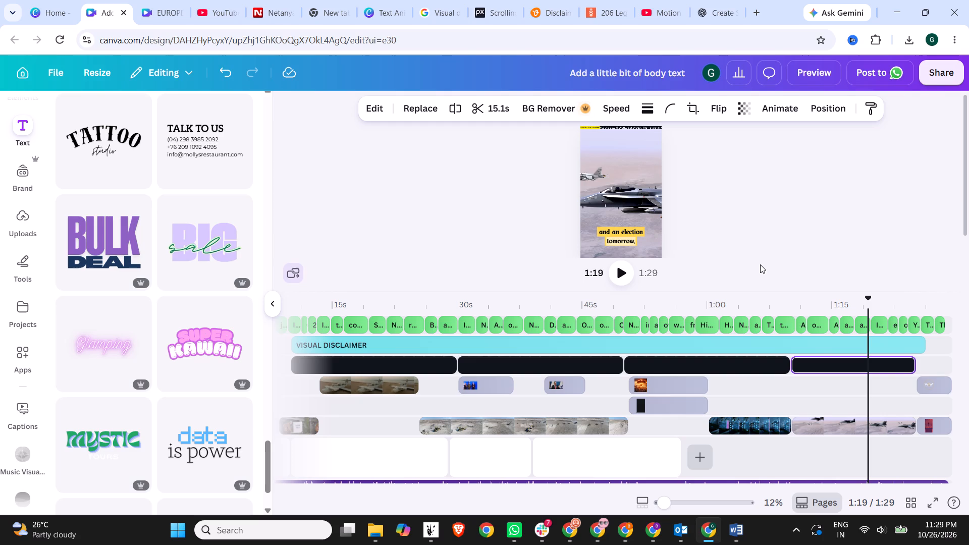
left_click(622, 275)
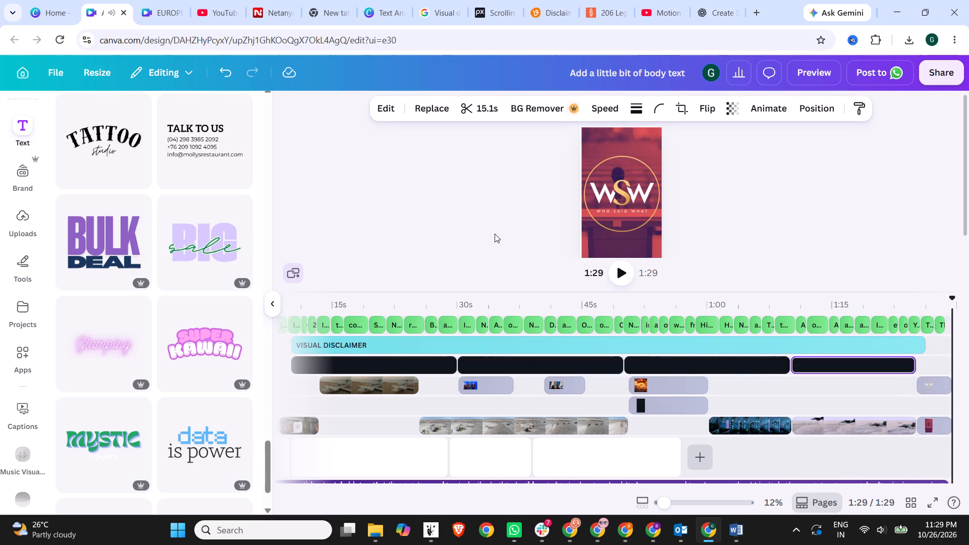
Preview the whole video from the start.
left_click(795, 69)
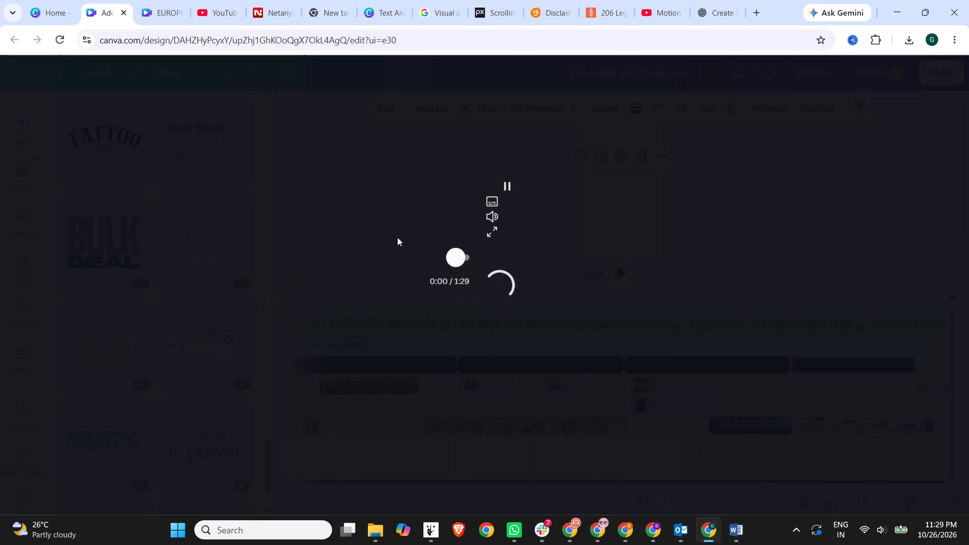
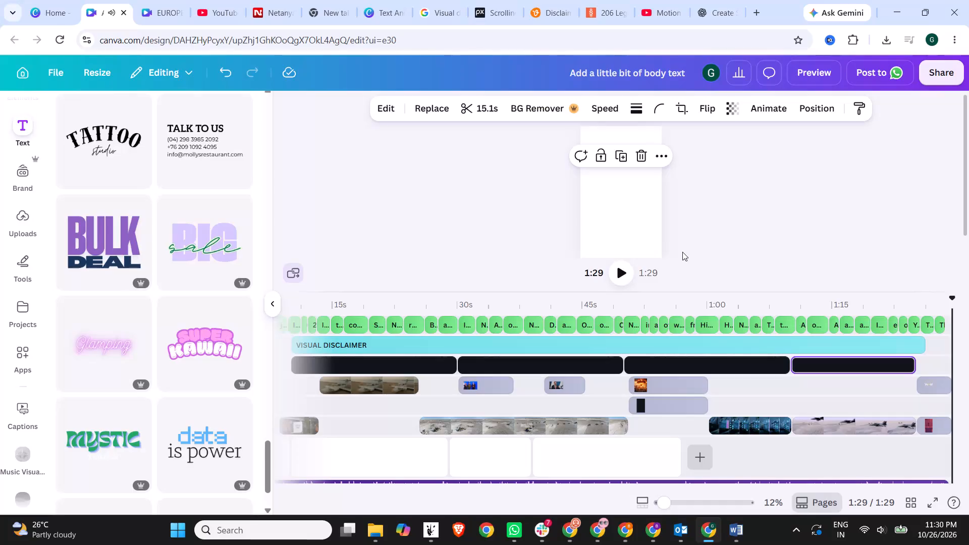
Realign the closing logo's red background at 1:26 so it covers the page from edge to edge.
left_click(931, 422)
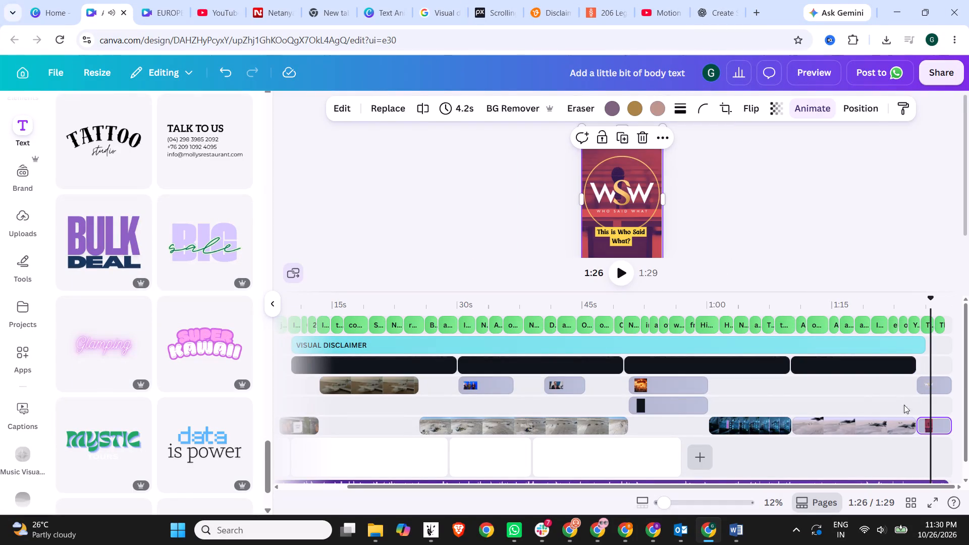
scroll(664, 200, "up", 11, "ctrl")
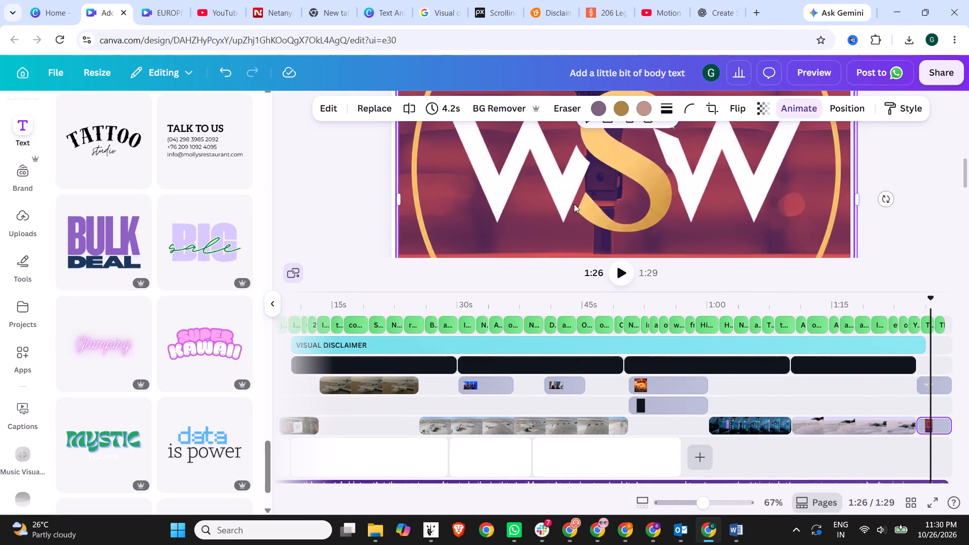
scroll(557, 201, "down", 1)
scroll(557, 201, "up", 9)
left_click(524, 194)
left_click_drag(580, 193, 569, 184)
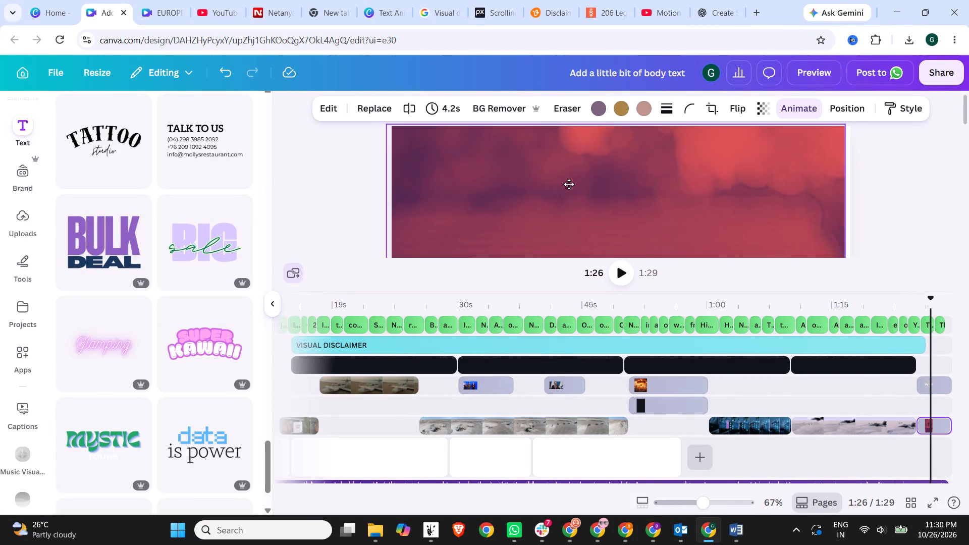
left_click_drag(569, 184, 575, 187)
left_click(372, 177)
left_click(456, 184)
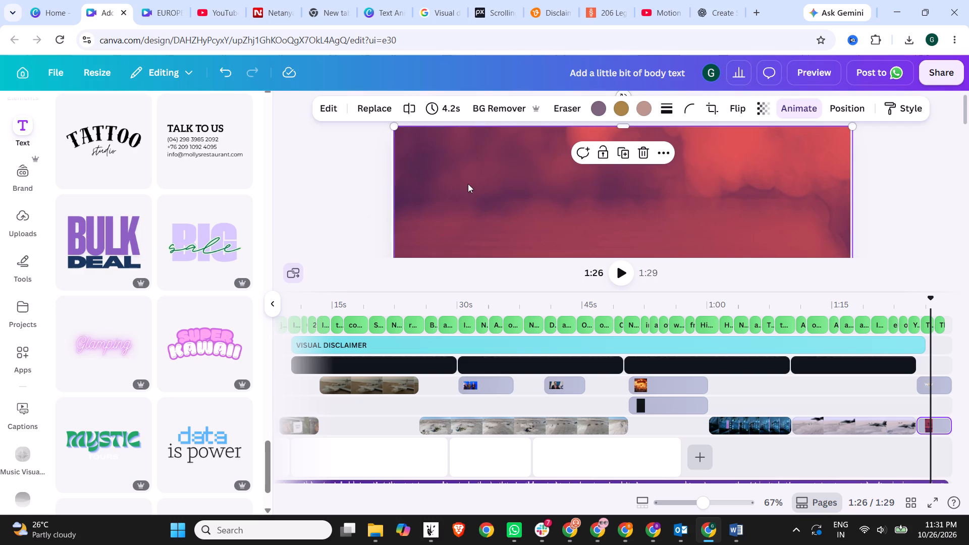
left_click_drag(470, 184, 464, 183)
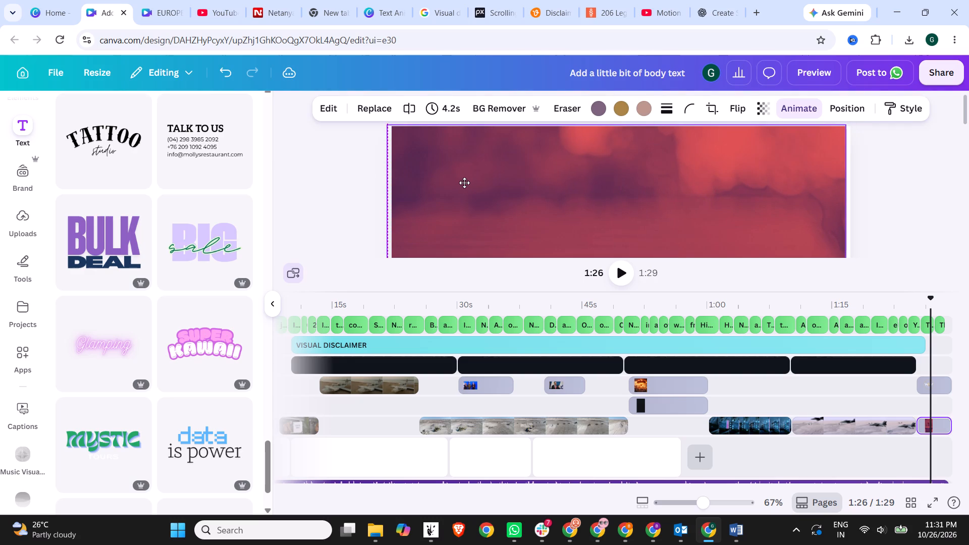
left_click_drag(464, 183, 465, 183)
left_click(359, 182)
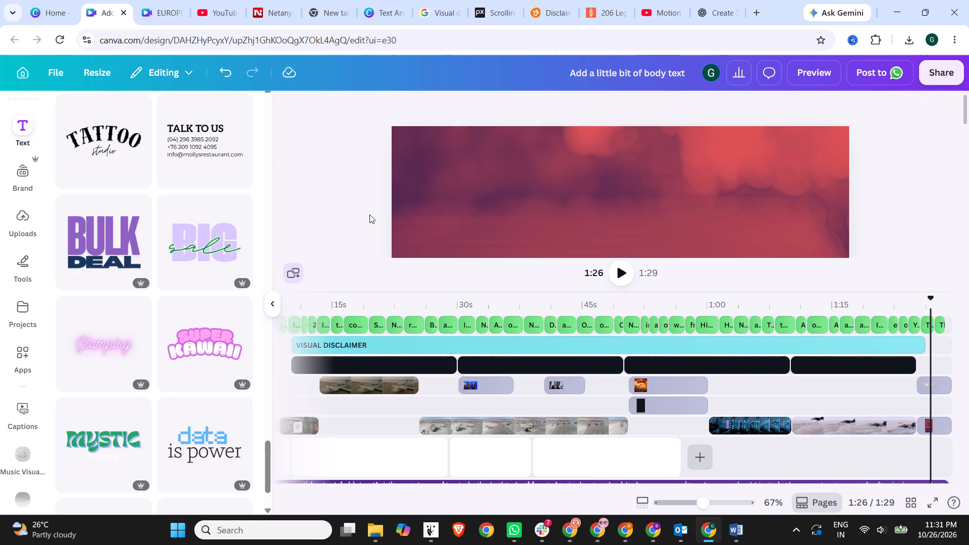
scroll(393, 201, "down", 18)
left_click(333, 194)
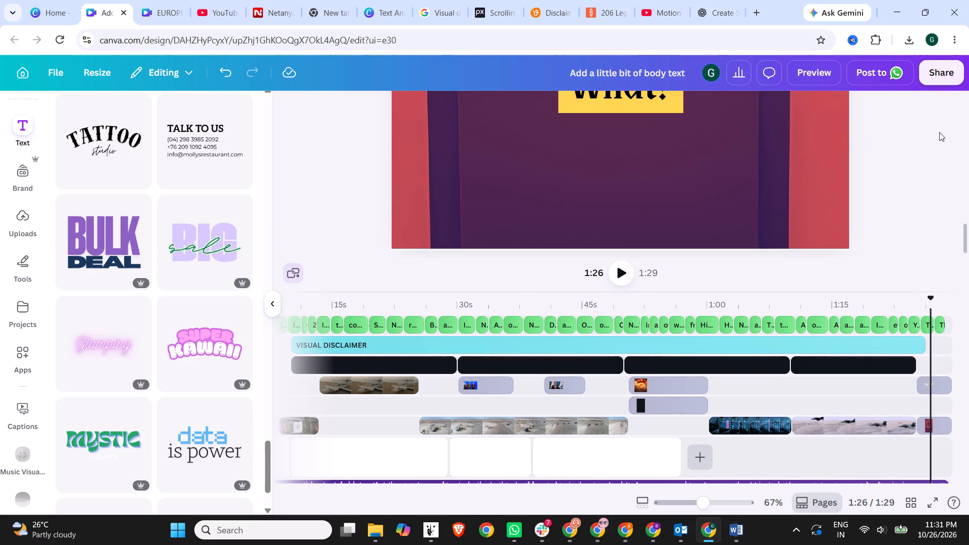
Download the design as an MP4 video at 1080p quality.
left_click(941, 73)
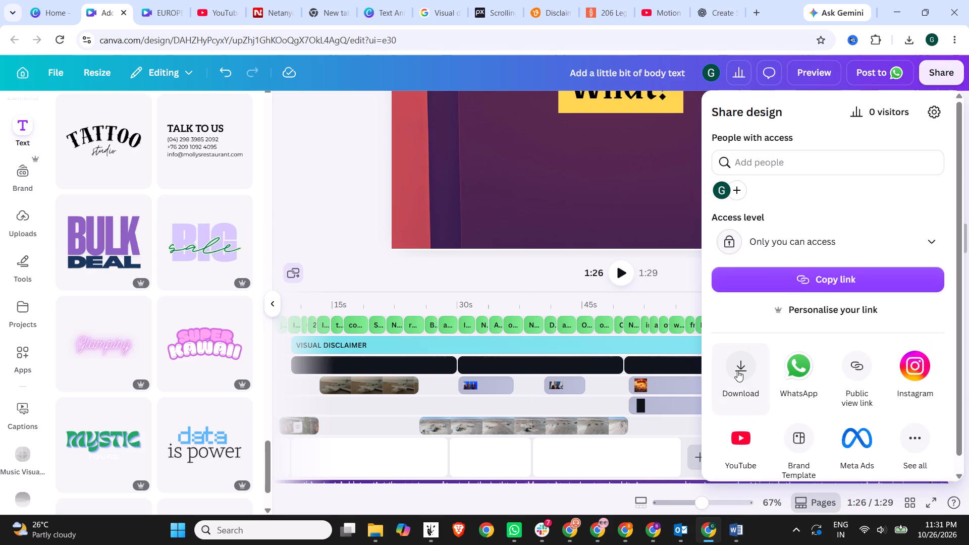
left_click(737, 370)
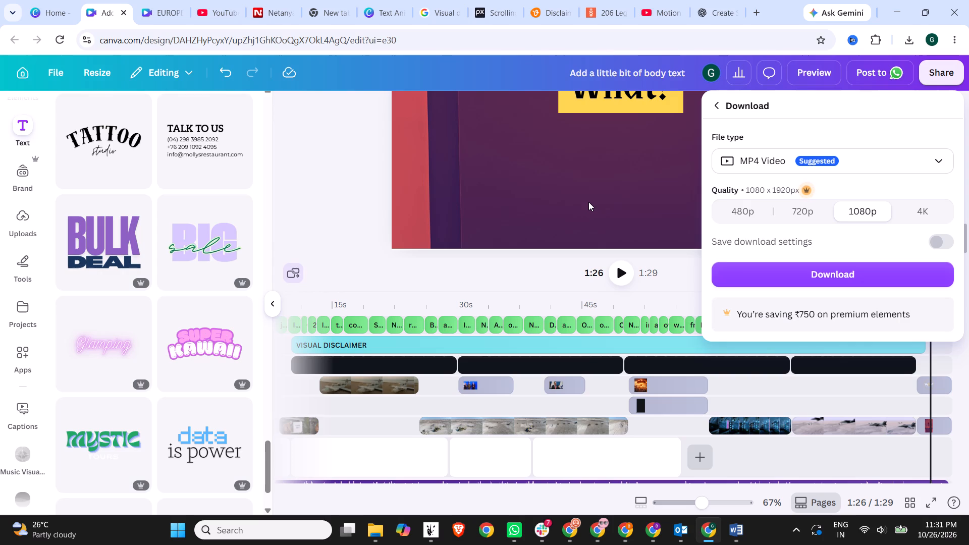
left_click(821, 272)
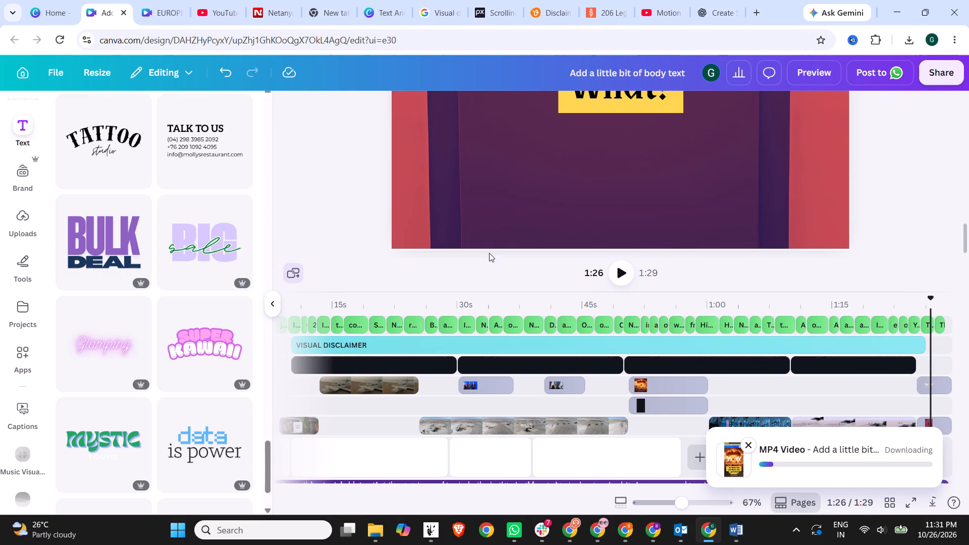
scroll(460, 219, "up", 10)
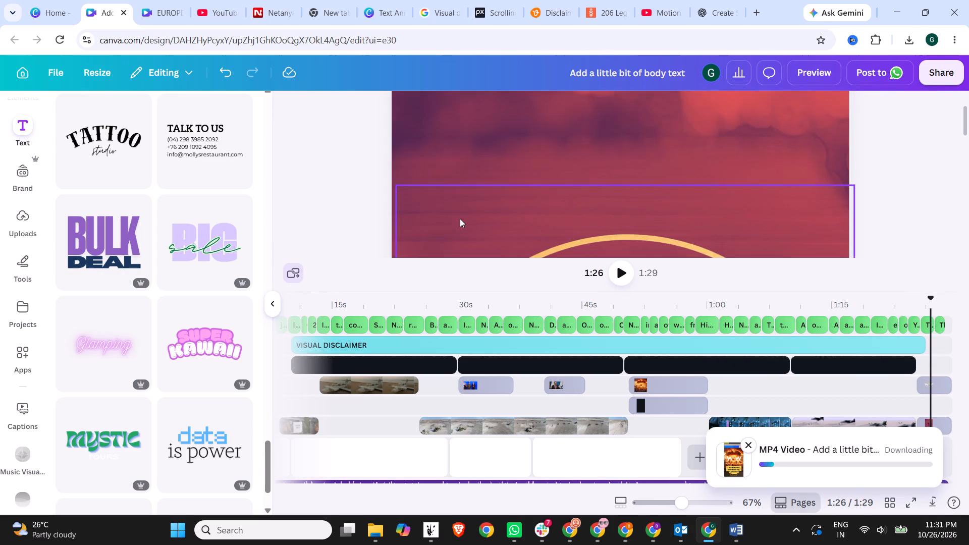
scroll(460, 219, "up", 4)
scroll(460, 219, "down", 6)
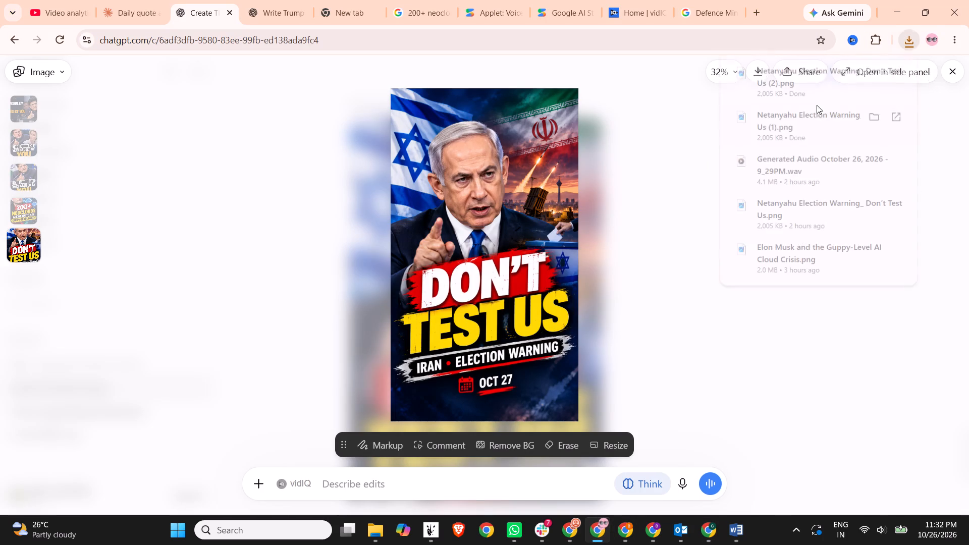
left_click(80, 0)
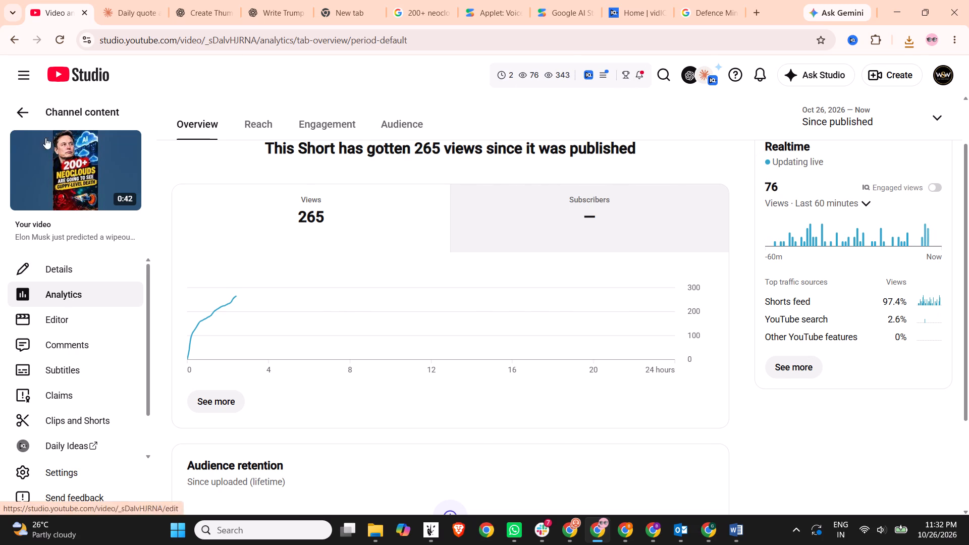
left_click(37, 106)
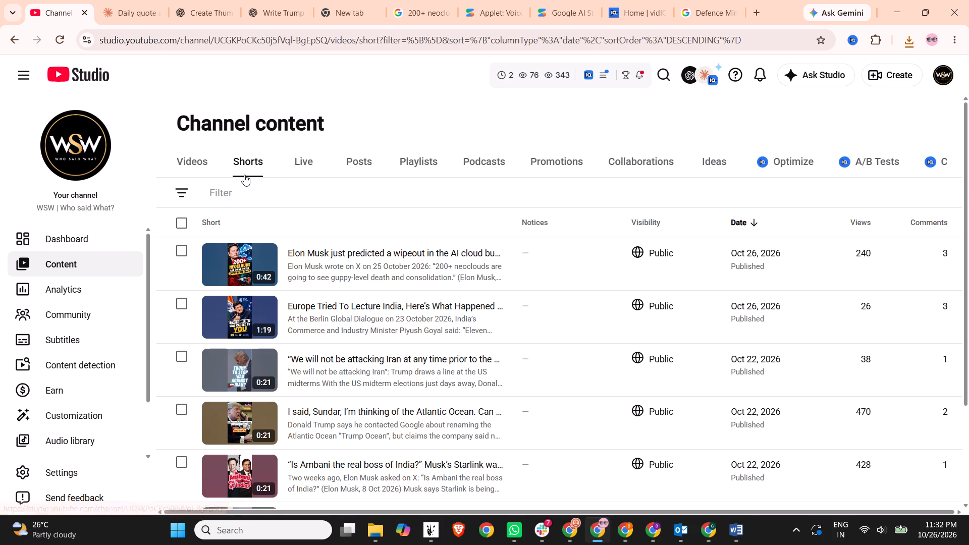
left_click(882, 71)
scroll(461, 368, "down", 5)
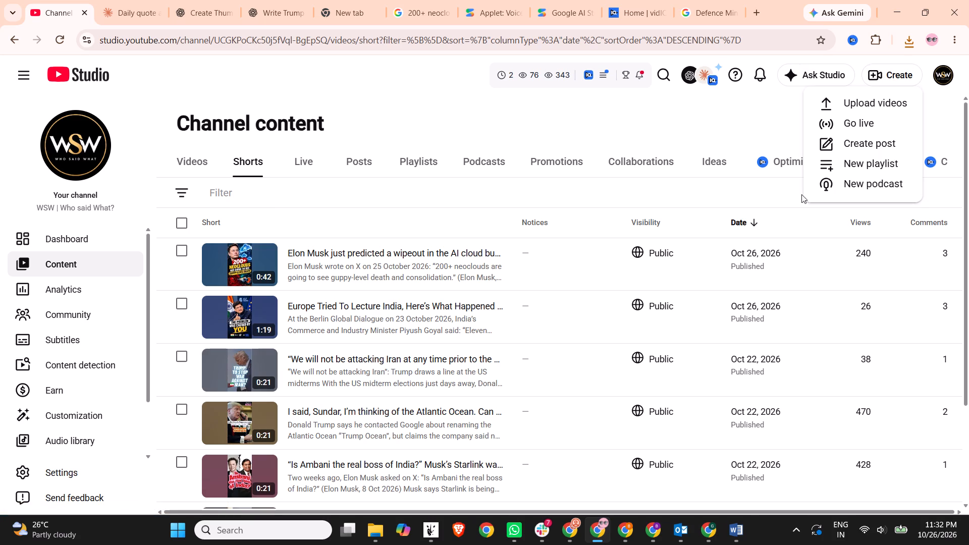
left_click(883, 98)
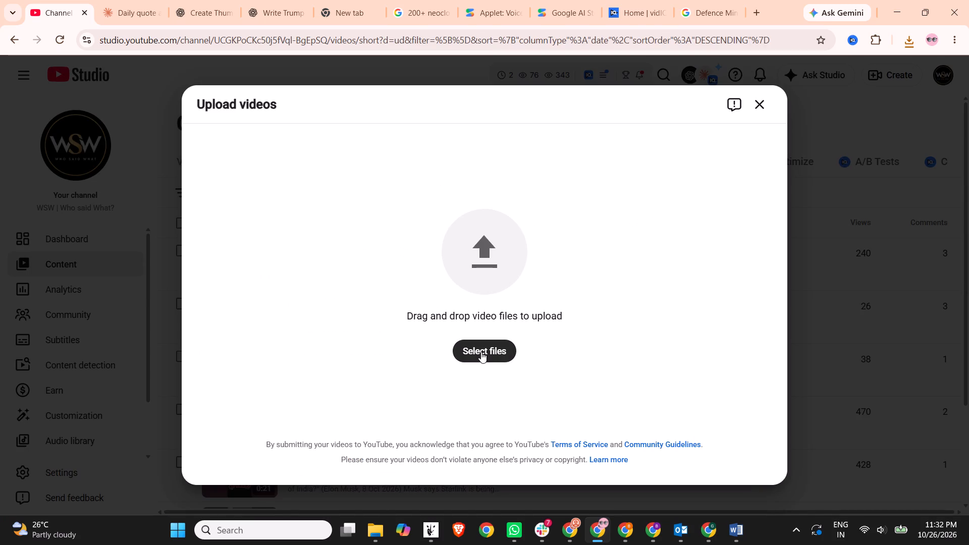
left_click(481, 352)
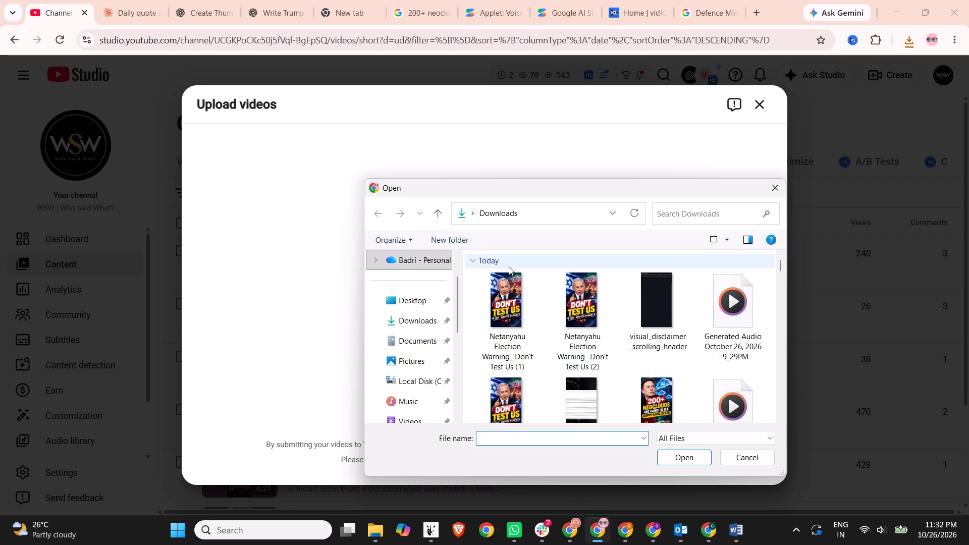
left_click(782, 188)
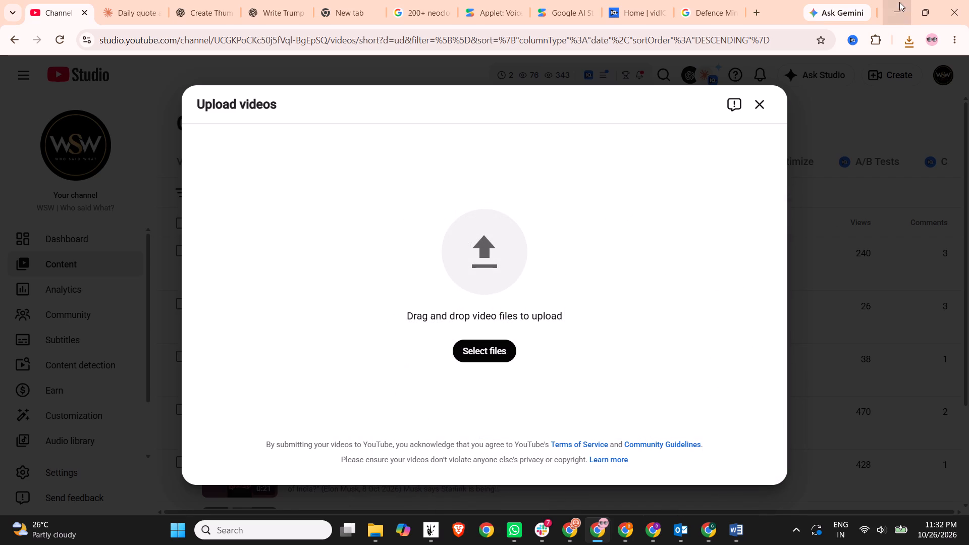
Switch back to the Canva browser window and check the recent download history for the exported video.
left_click(704, 530)
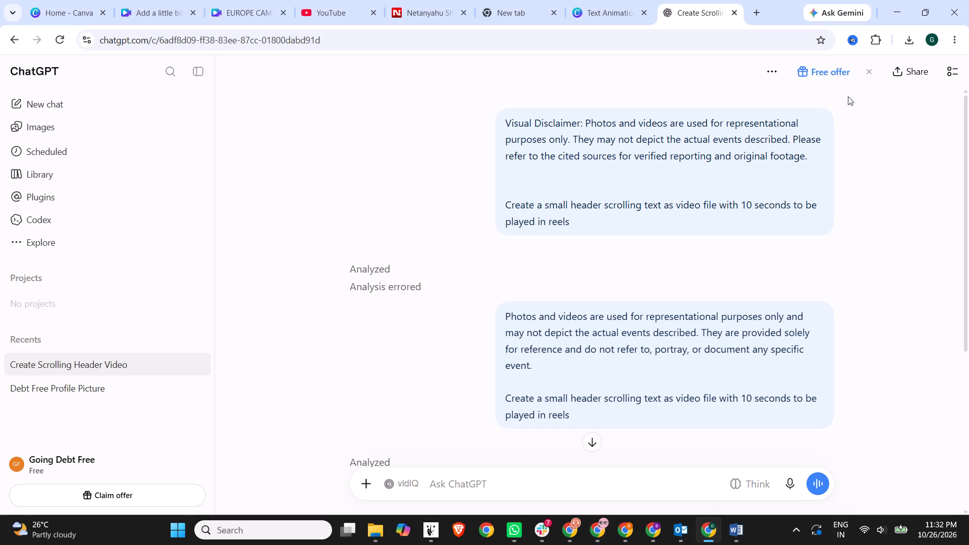
left_click(909, 40)
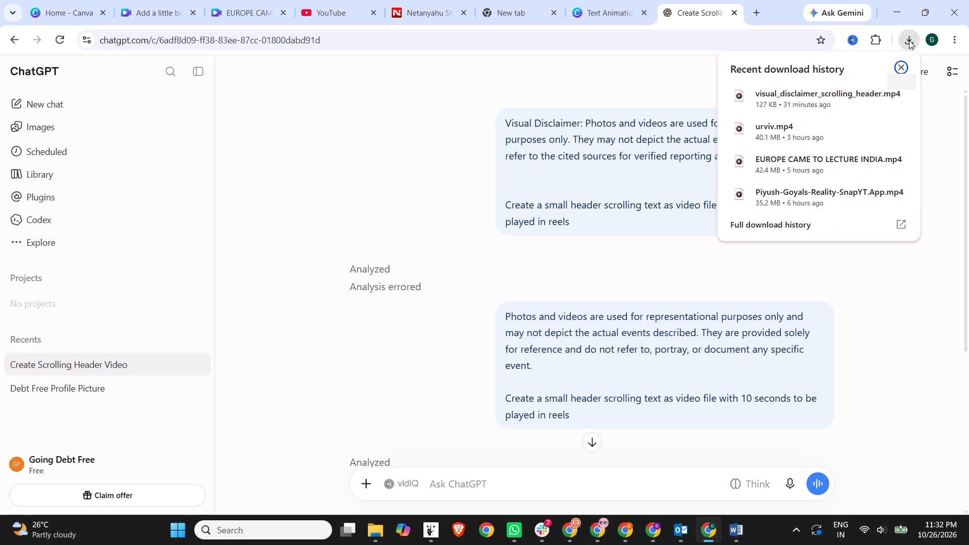
left_click(909, 40)
Return to the Netanyahu video design and rename it as Netyan.
left_click(273, 0)
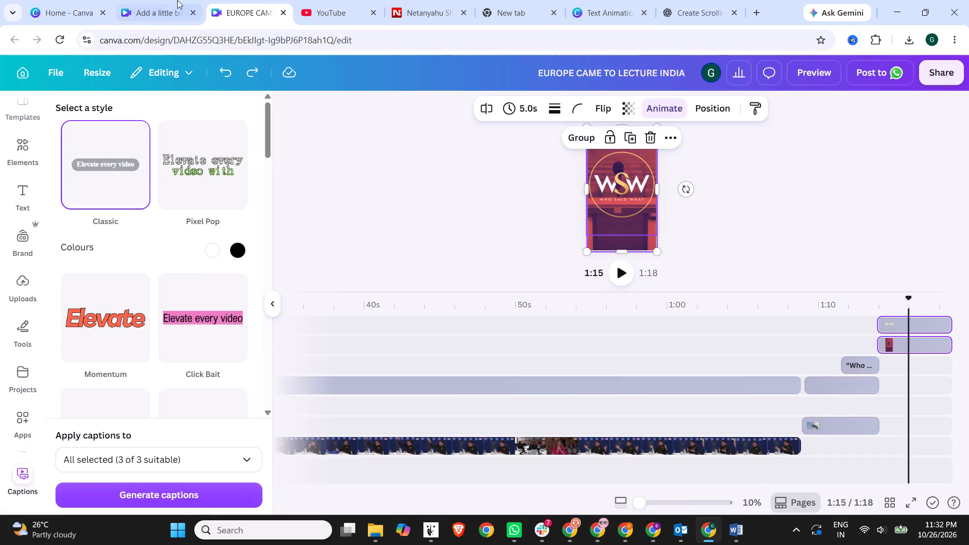
left_click(166, 0)
left_click(661, 67)
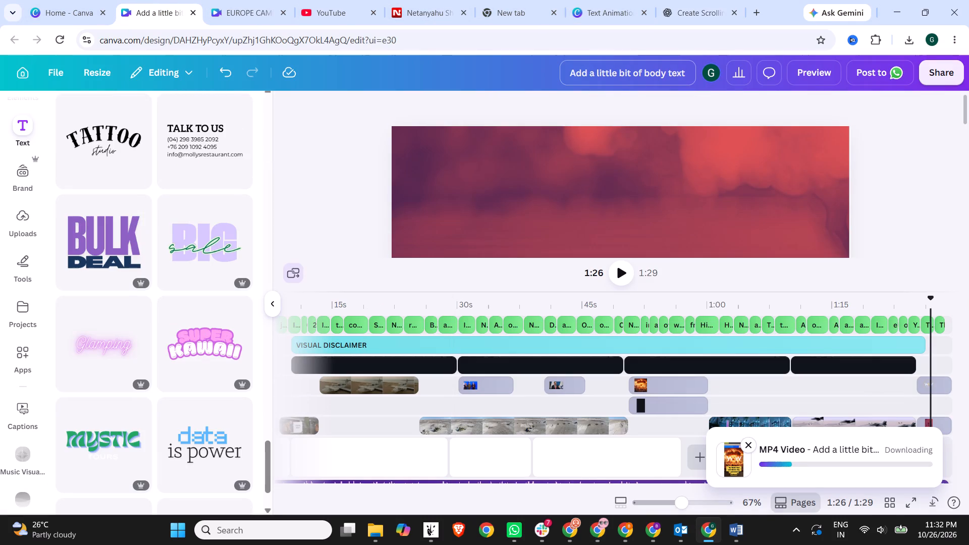
double_click(661, 73)
double_click(661, 73)
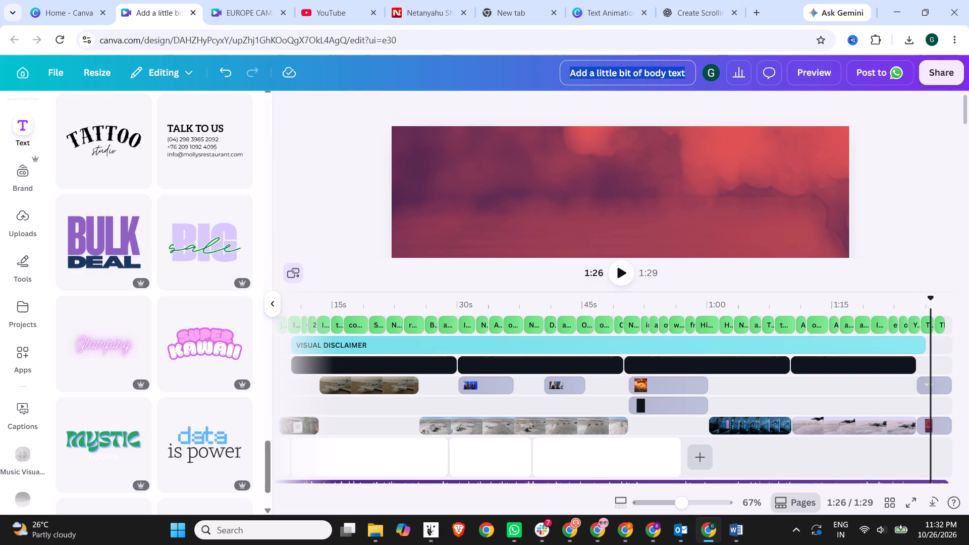
type("NE")
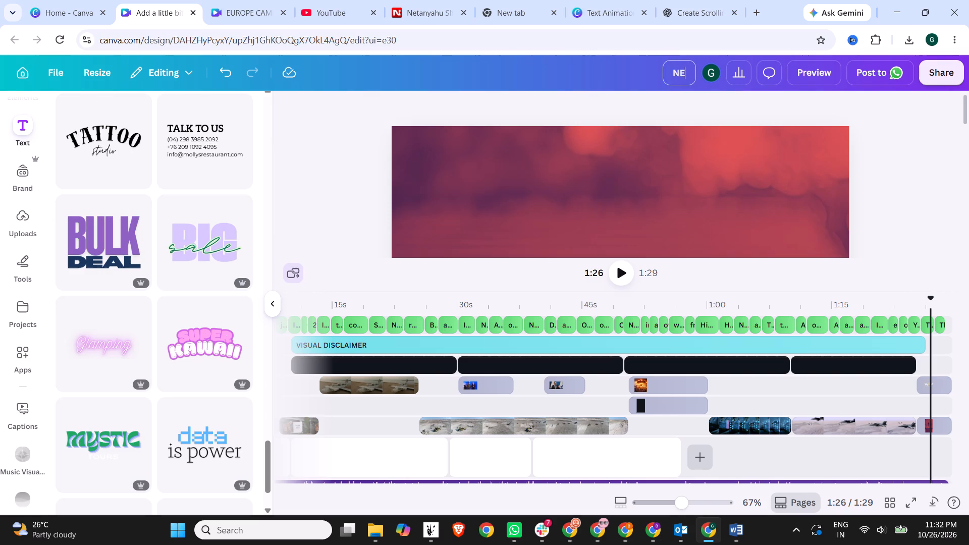
key("BackSpace")
type("etyan")
key("BackSpace")
key("BackSpace")
type("an")
key("BackSpace")
key("BackSpace")
key("BackSpace")
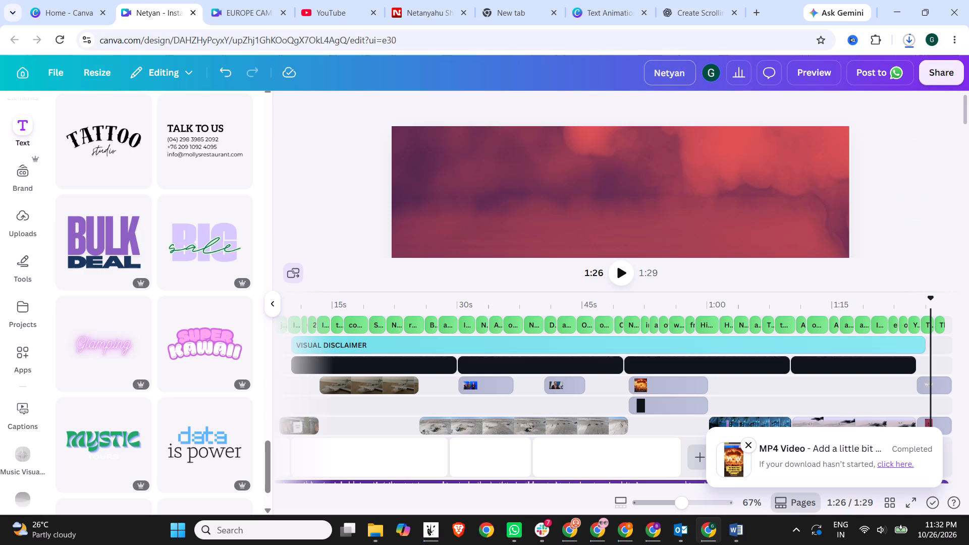
left_click(848, 101)
Check the download progress of the exported MP4 video.
left_click(904, 41)
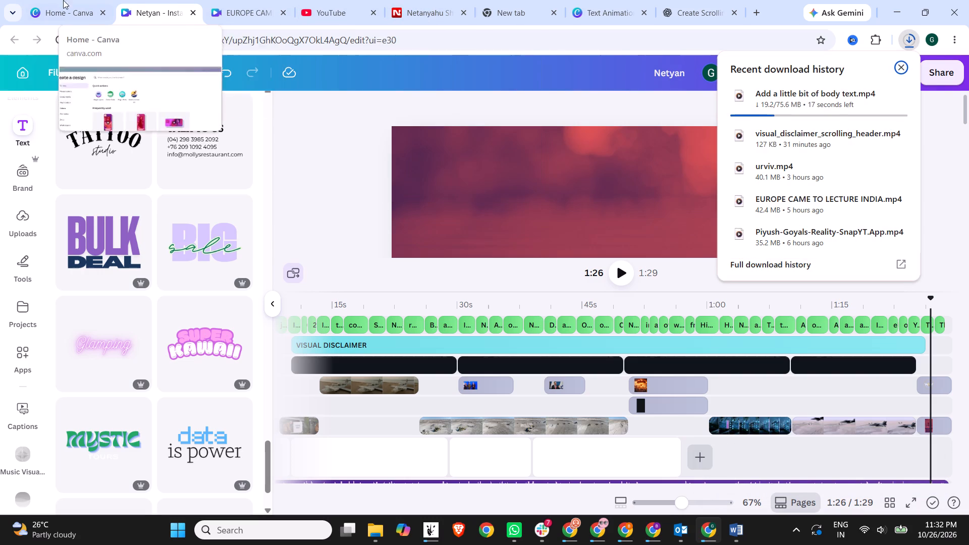
left_click(583, 530)
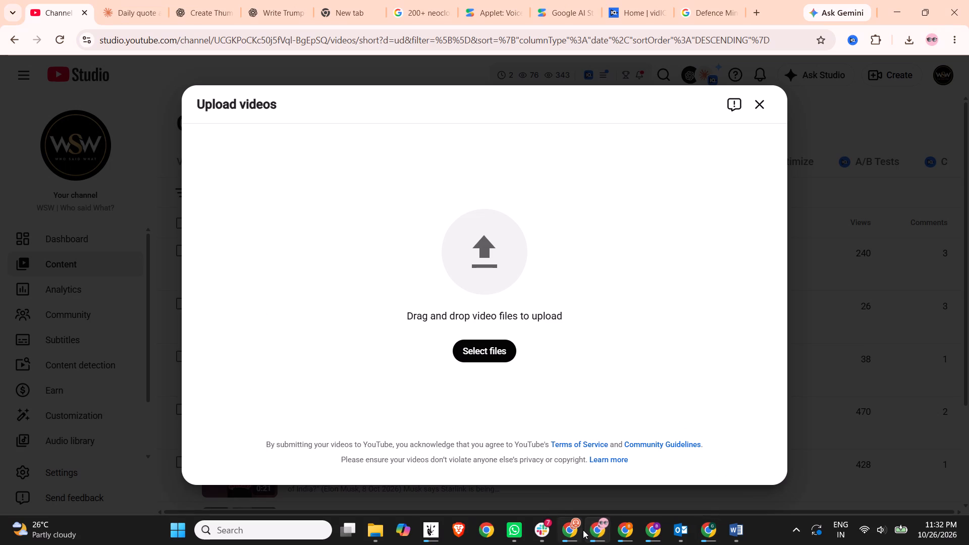
left_click(718, 530)
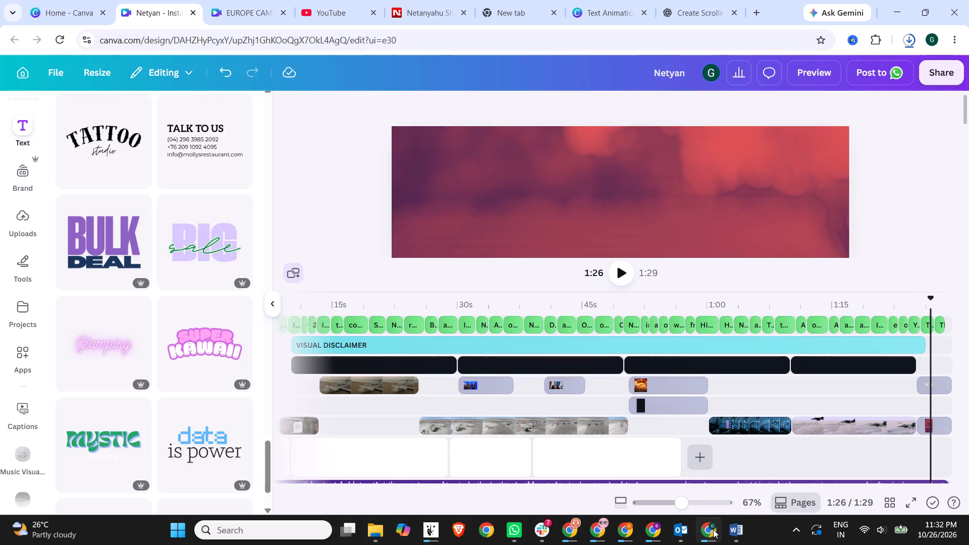
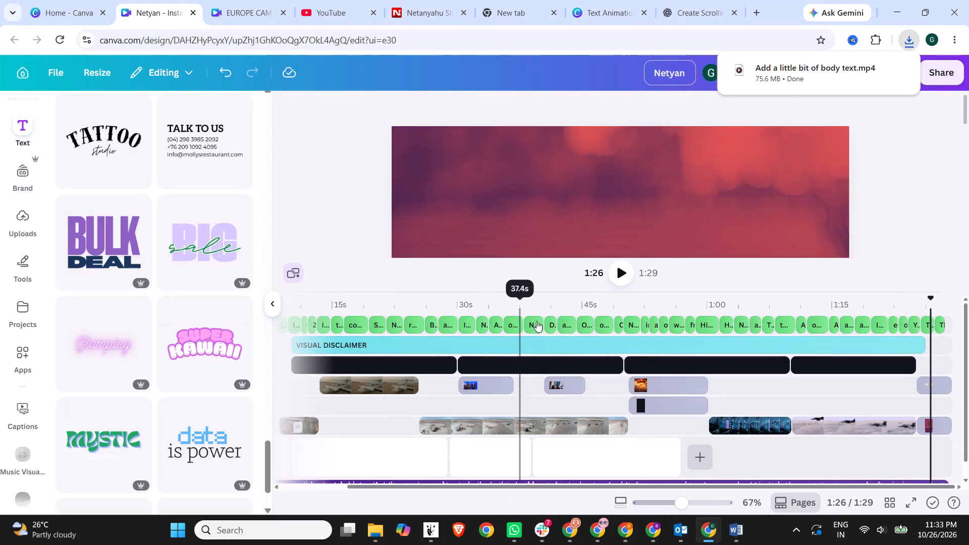
Switch to YouTube Studio and choose the exported file Add a little bit of body text.mp4 for upload.
left_click(600, 519)
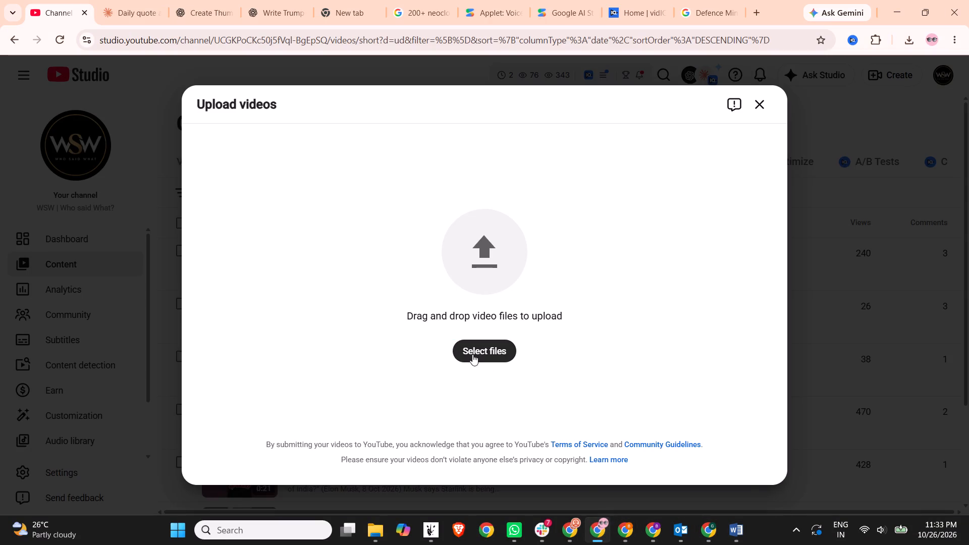
left_click(472, 353)
double_click(518, 319)
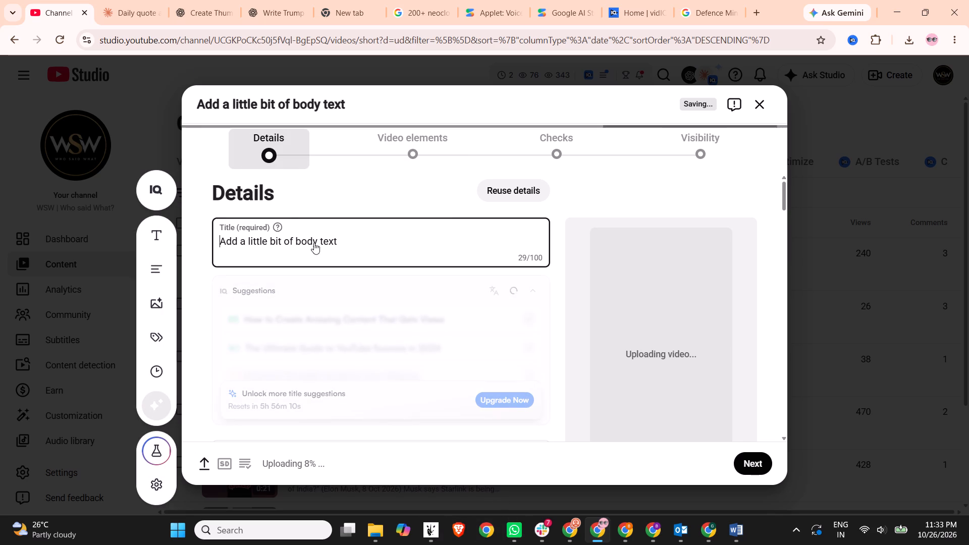
left_click(139, 0)
left_click(221, 0)
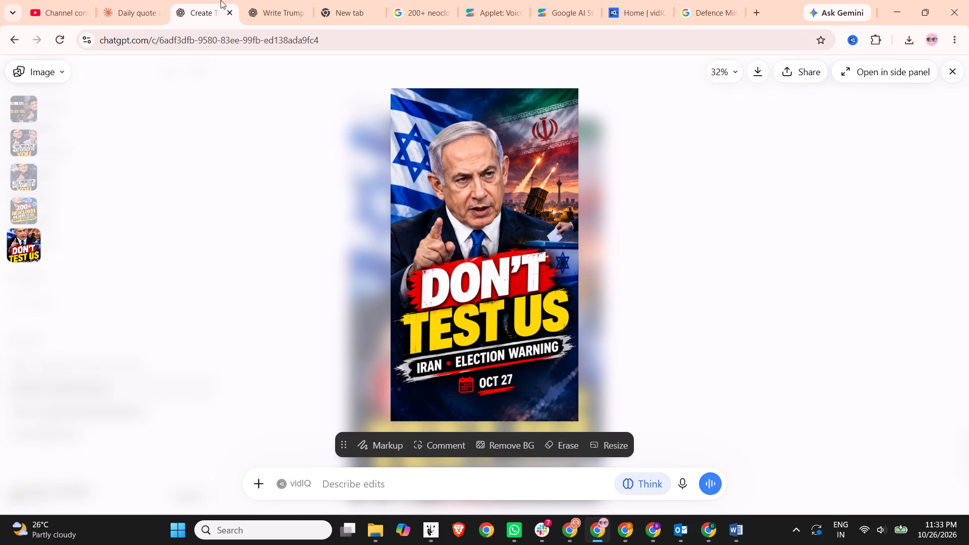
left_click(249, 0)
left_click(215, 0)
left_click(681, 222)
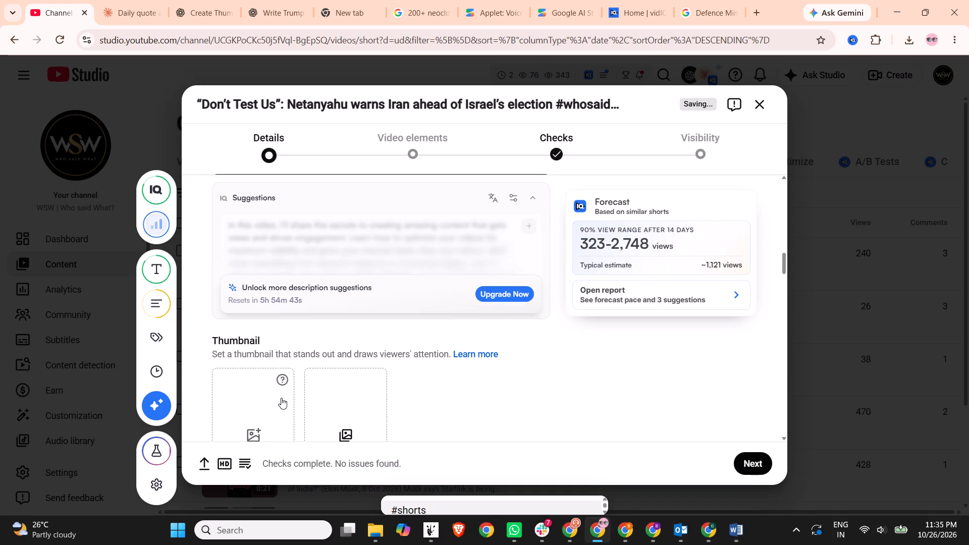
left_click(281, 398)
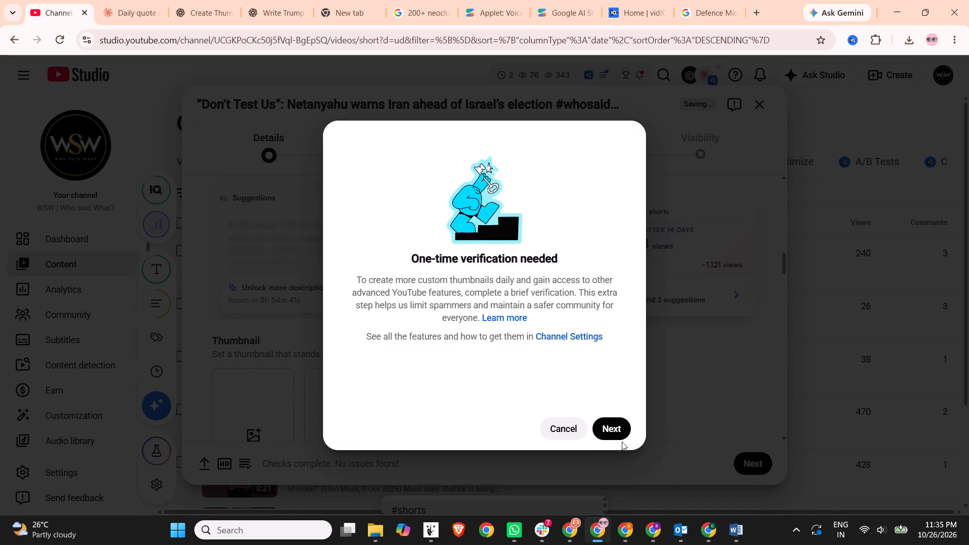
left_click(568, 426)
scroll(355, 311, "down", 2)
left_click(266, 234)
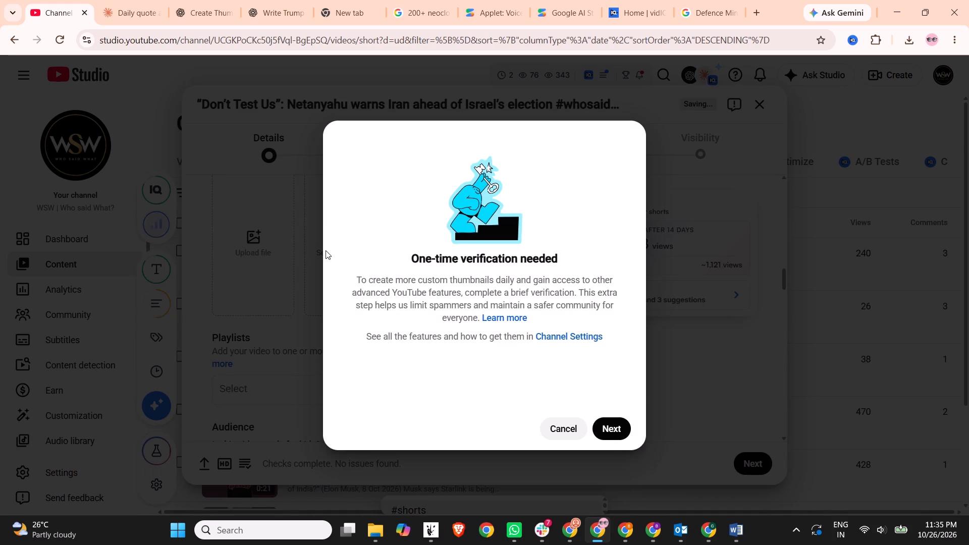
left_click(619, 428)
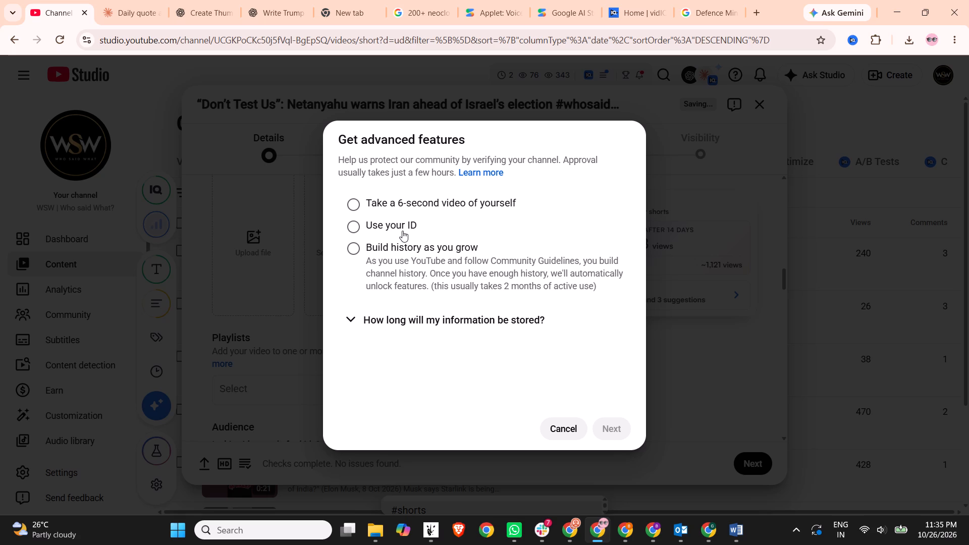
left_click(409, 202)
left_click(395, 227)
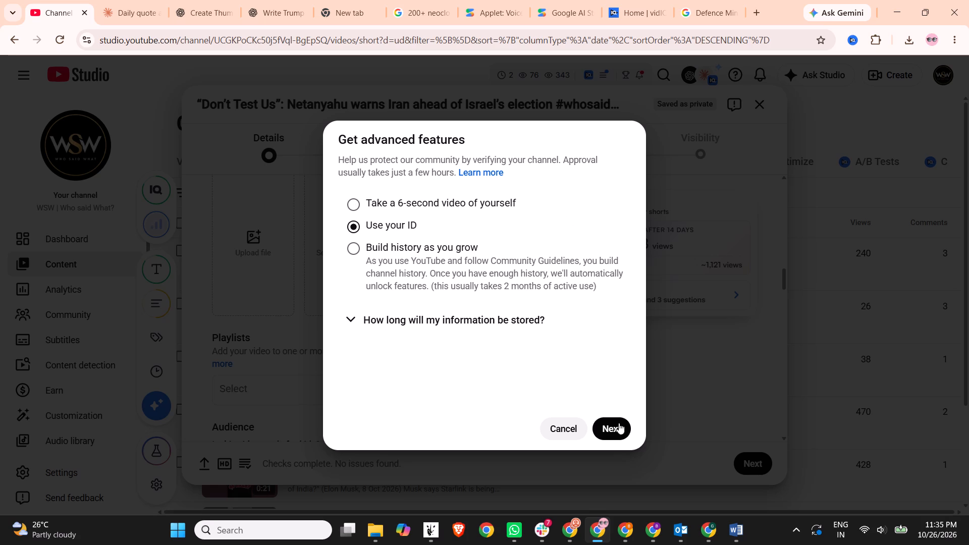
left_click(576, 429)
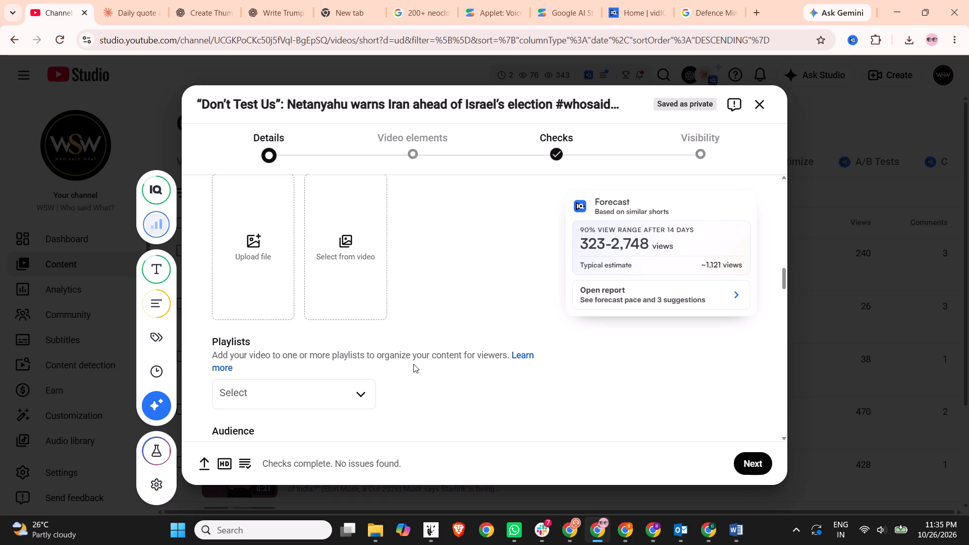
Start the one-time channel verification from the thumbnail upload, choosing "Take a 6-second video of yourself", and proceed to its phone scan code.
left_click(247, 266)
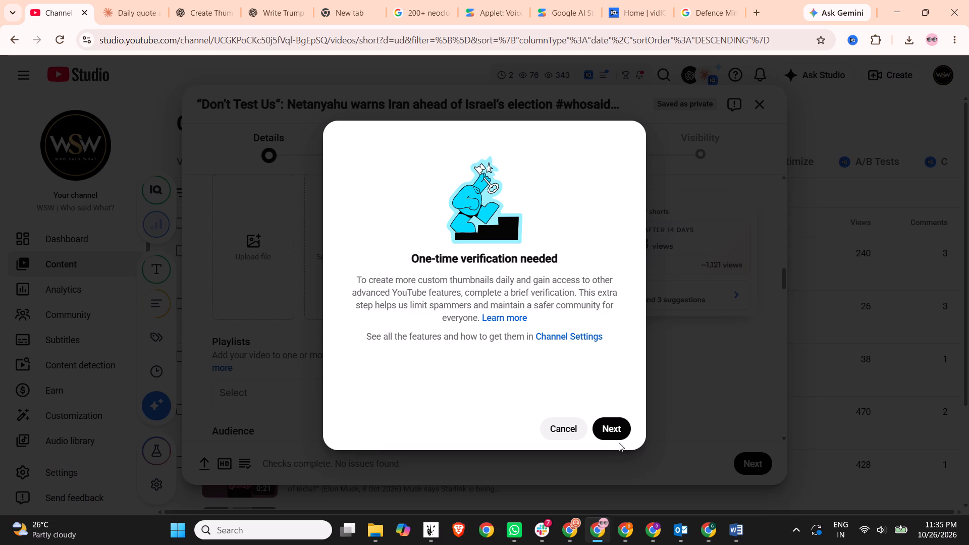
left_click(607, 426)
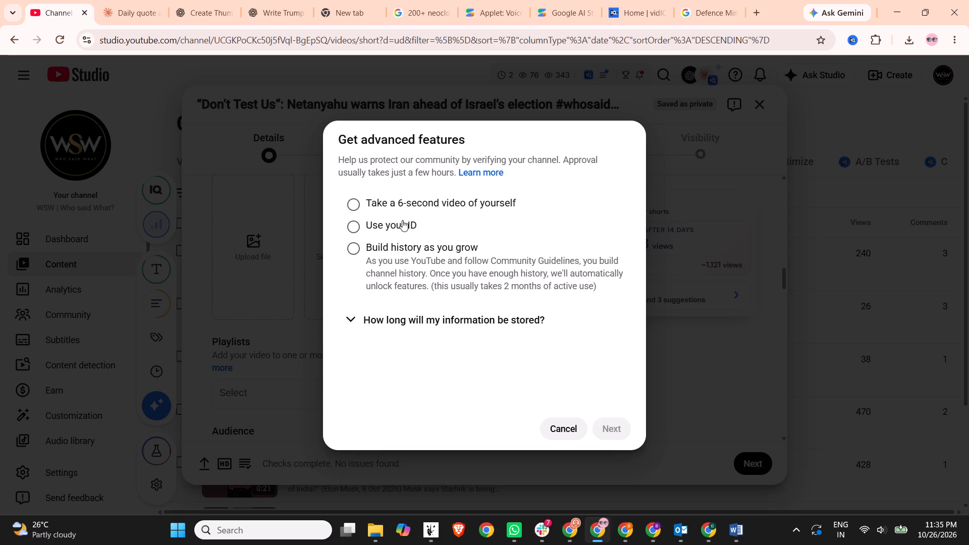
left_click(405, 207)
left_click(613, 426)
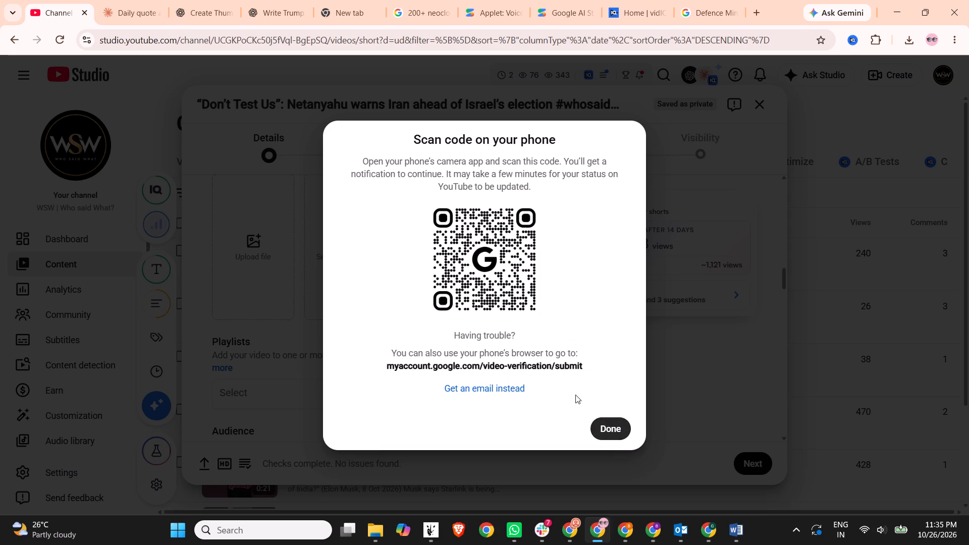
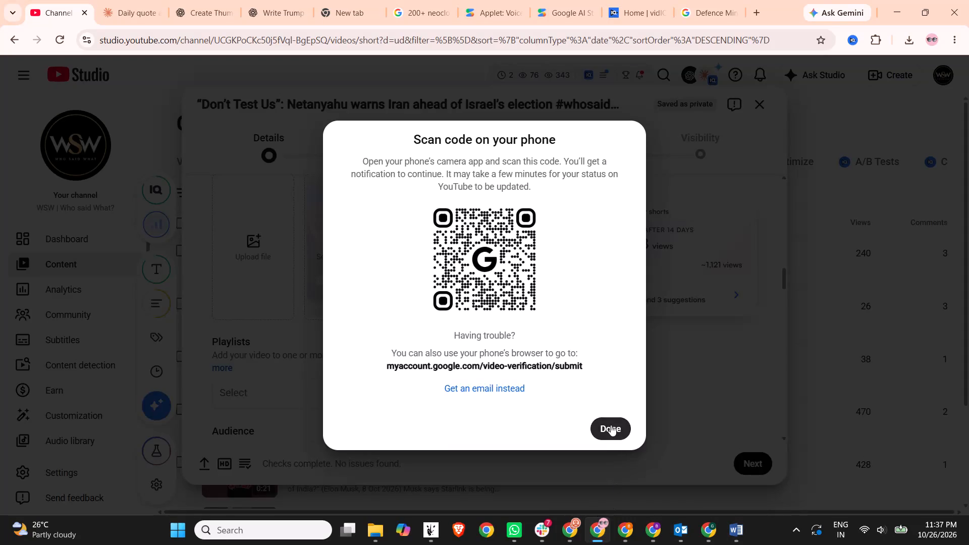
Finish the phone scan-code stage of the channel's video verification and return to the Short's details.
left_click(611, 425)
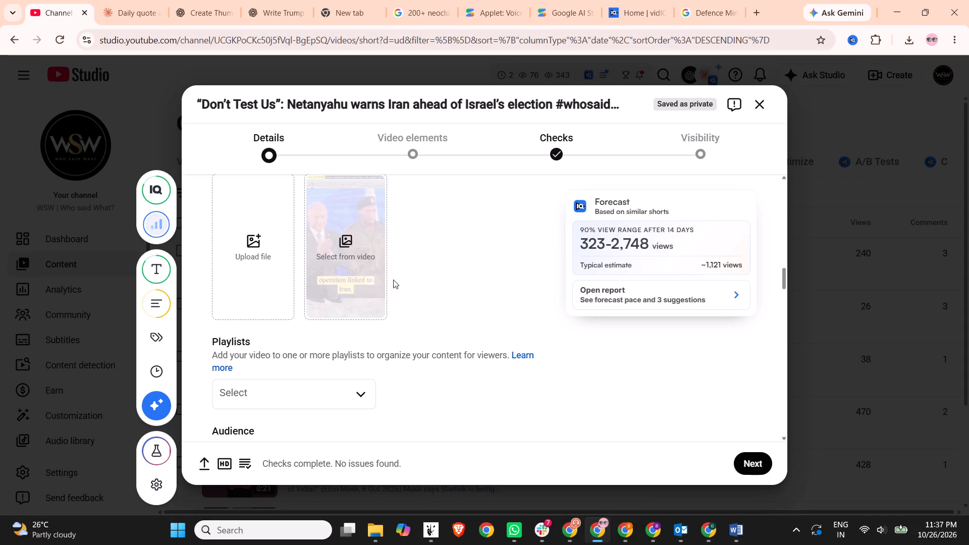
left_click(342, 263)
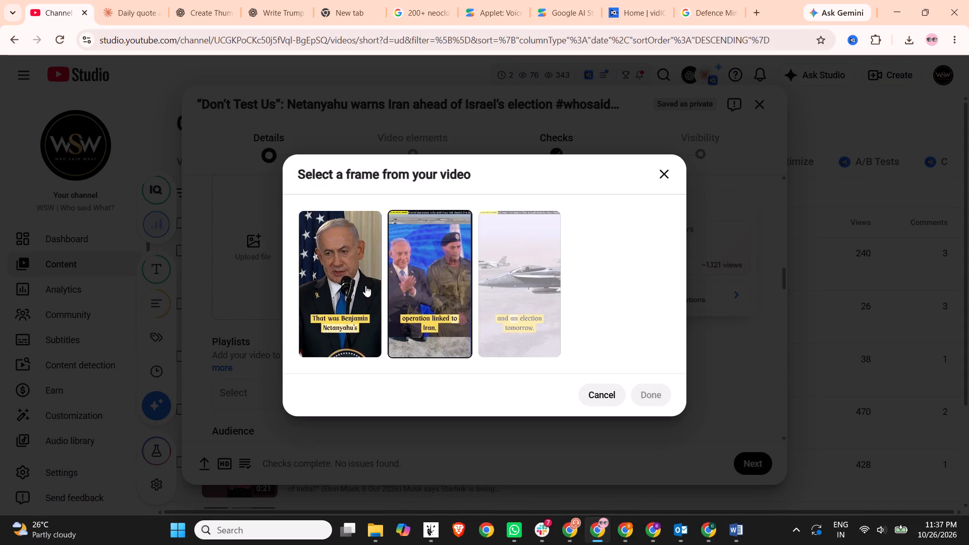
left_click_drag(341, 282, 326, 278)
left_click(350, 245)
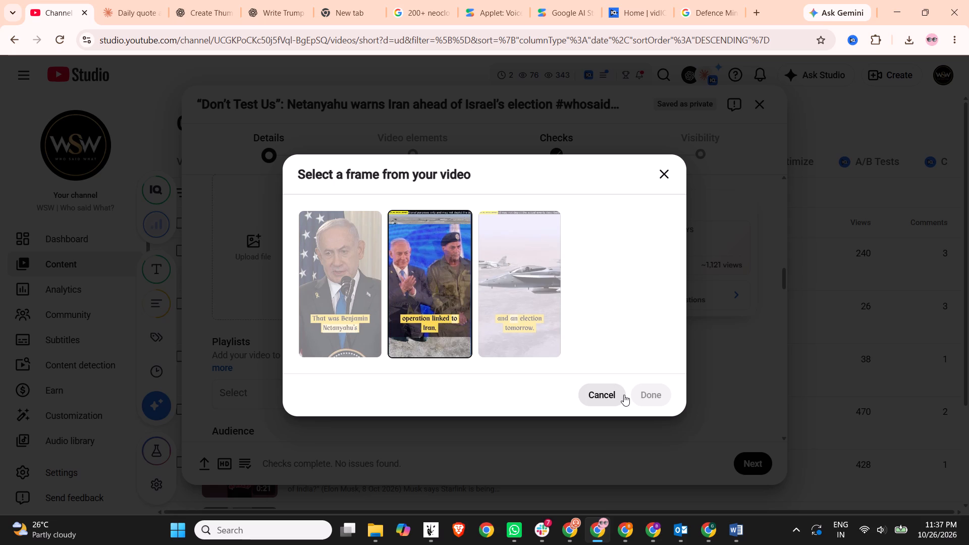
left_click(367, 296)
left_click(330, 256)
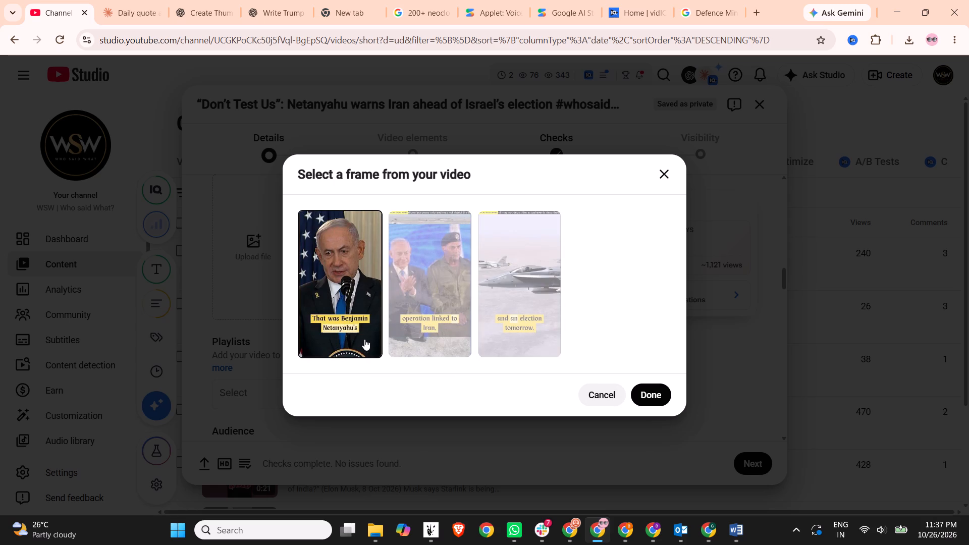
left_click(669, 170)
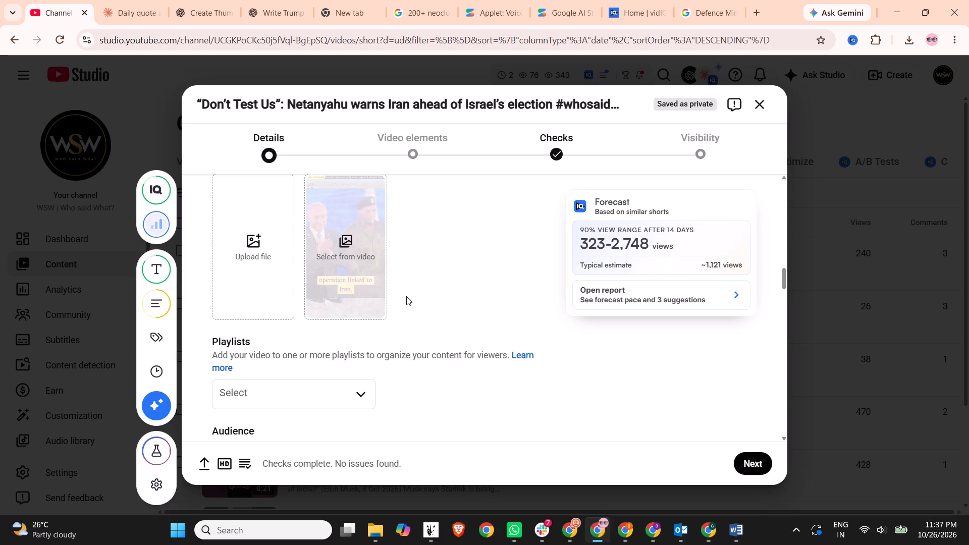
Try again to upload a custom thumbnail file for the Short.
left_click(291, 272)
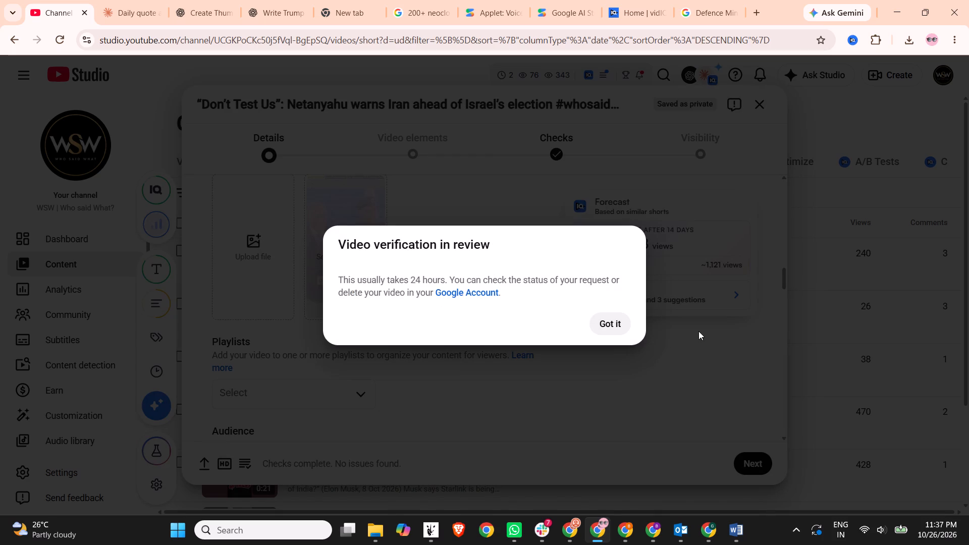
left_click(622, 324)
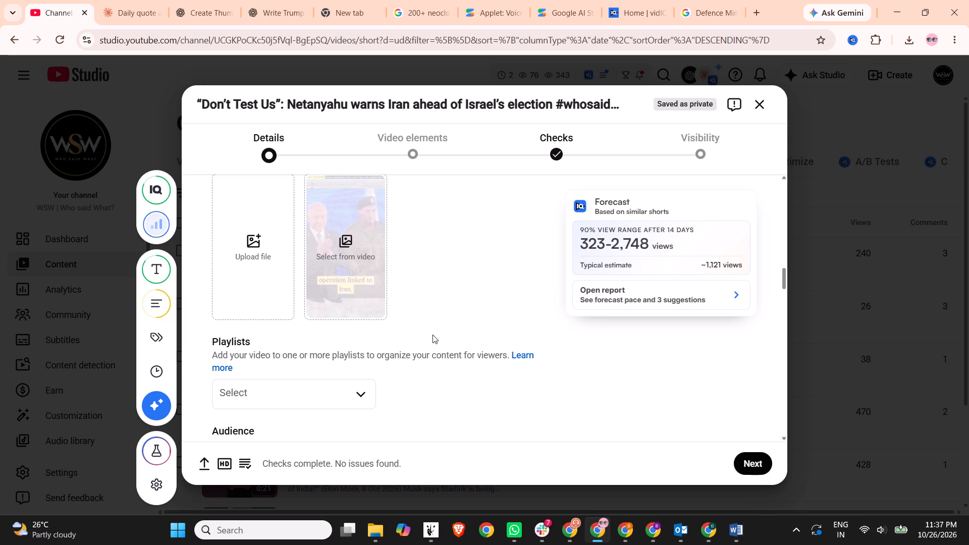
Set the Short's thumbnail to the video frame of Netanyahu at the microphone captioned "That was Benjamin Netanyahu's".
left_click(367, 268)
left_click(364, 285)
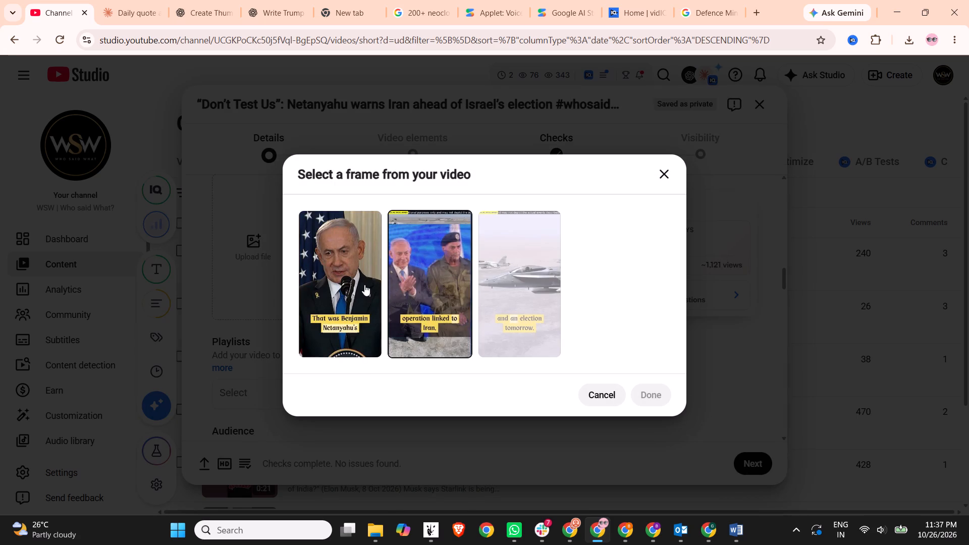
left_click(659, 394)
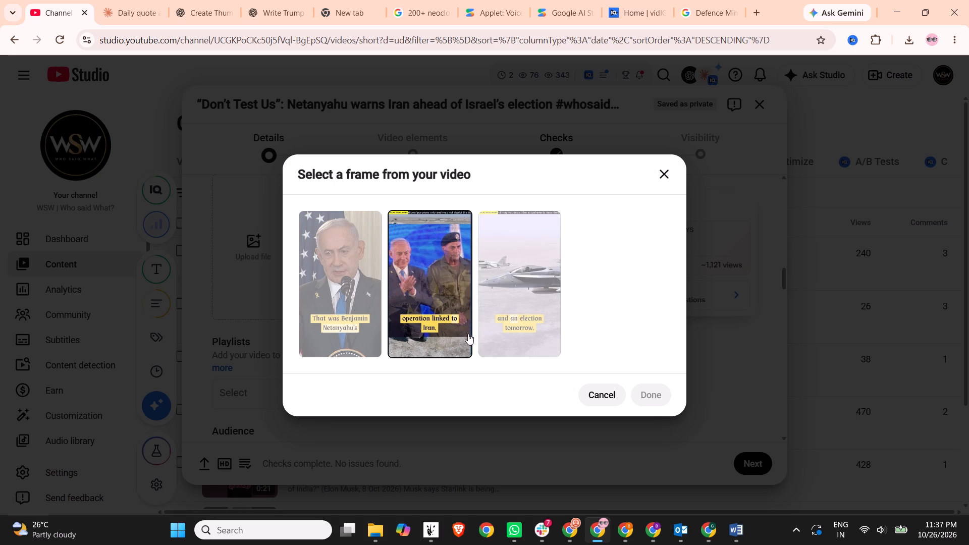
left_click(340, 297)
left_click(647, 395)
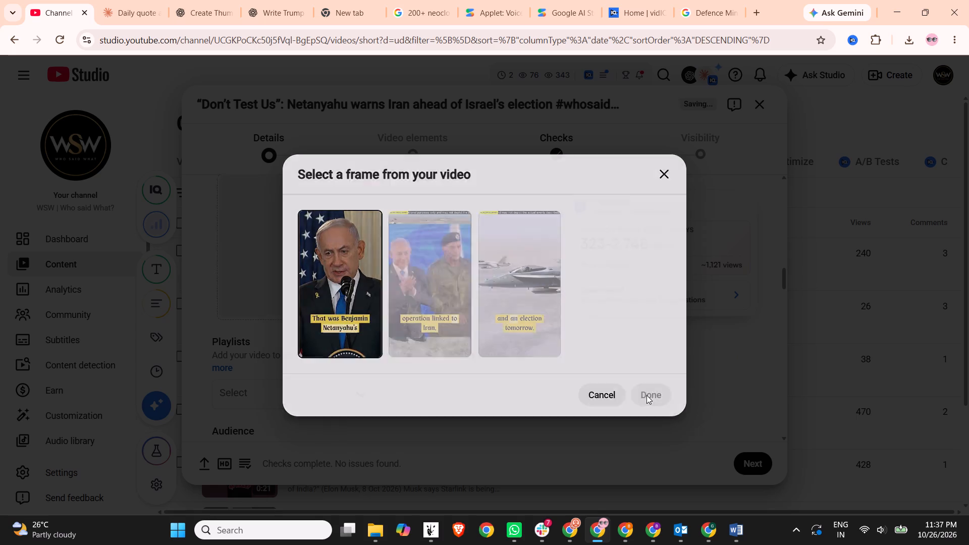
Declare the video as not made for kids, without paid promotion, and answer No to AI use.
scroll(504, 370, "down", 4)
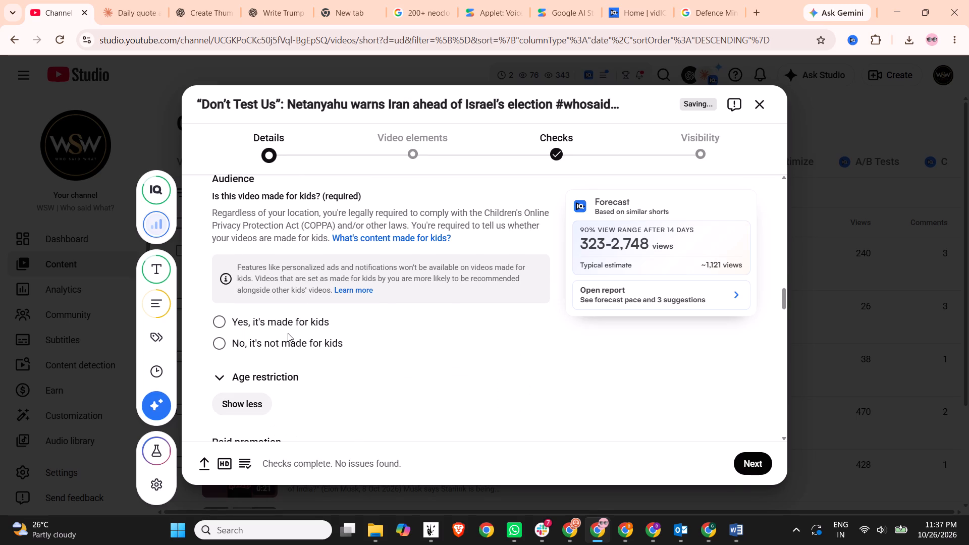
left_click(287, 345)
scroll(286, 355, "down", 4)
left_click(254, 264)
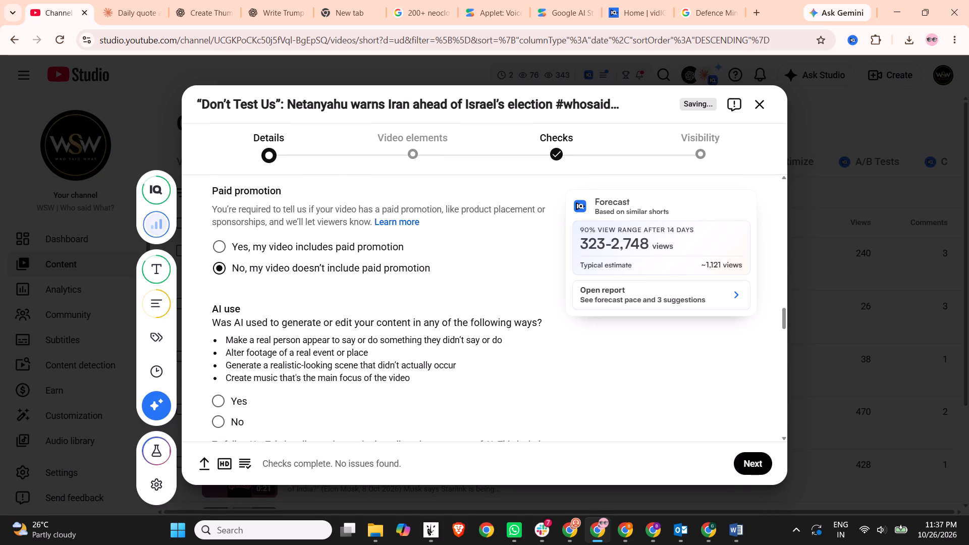
left_click(240, 420)
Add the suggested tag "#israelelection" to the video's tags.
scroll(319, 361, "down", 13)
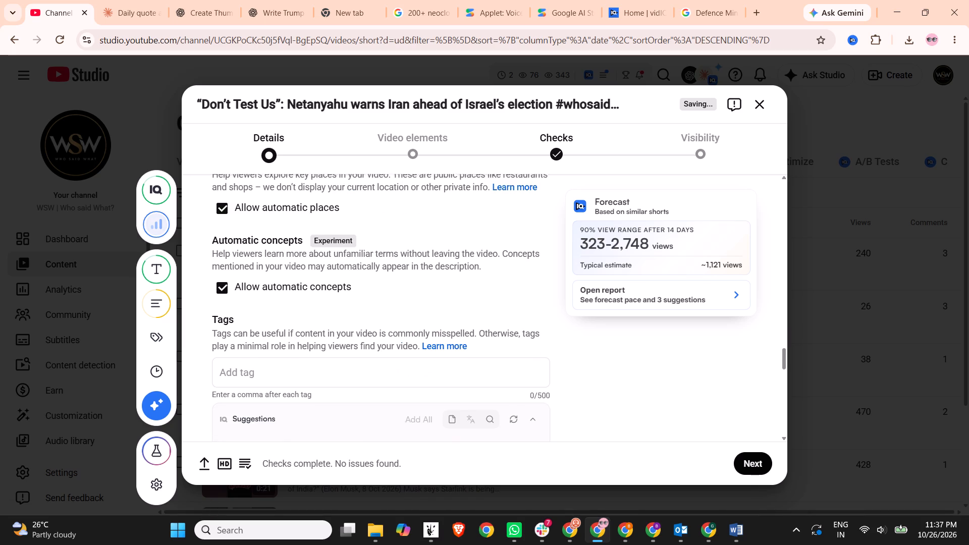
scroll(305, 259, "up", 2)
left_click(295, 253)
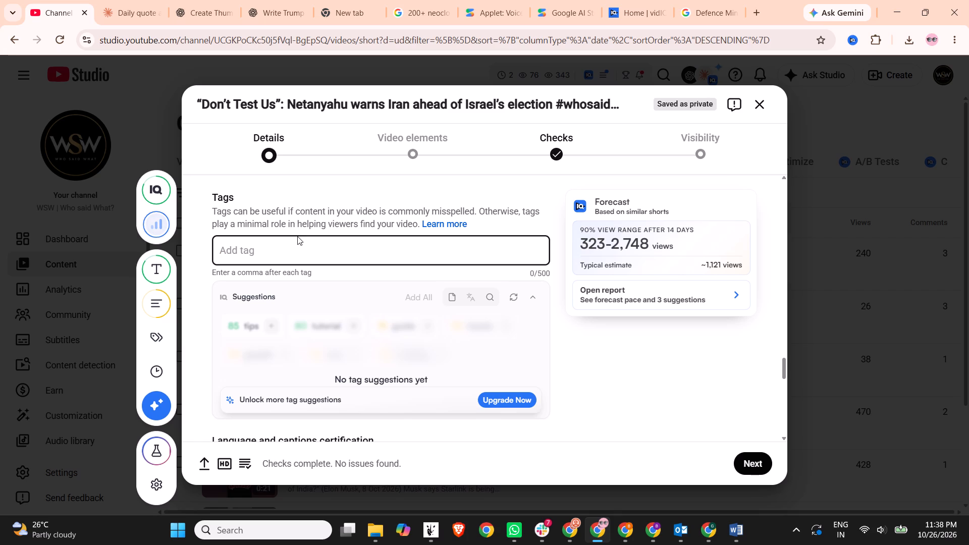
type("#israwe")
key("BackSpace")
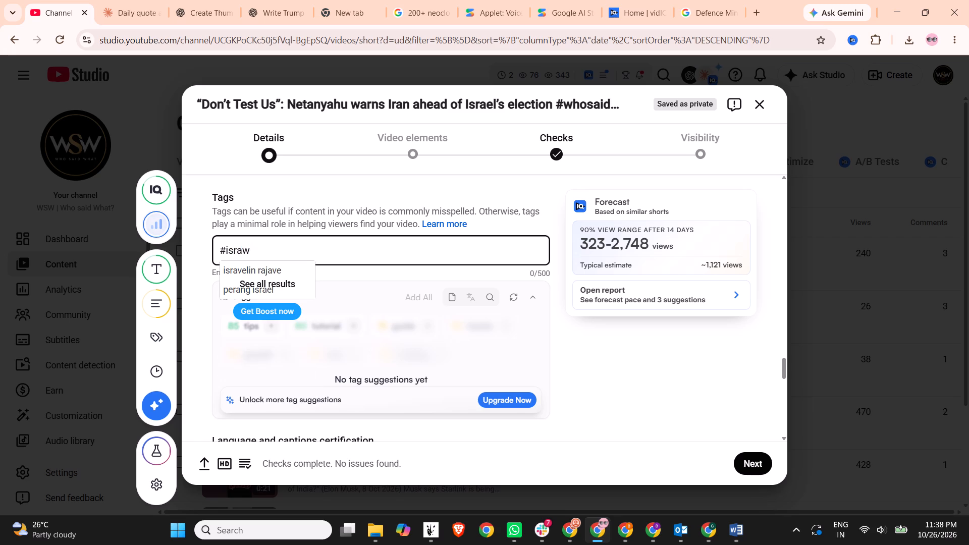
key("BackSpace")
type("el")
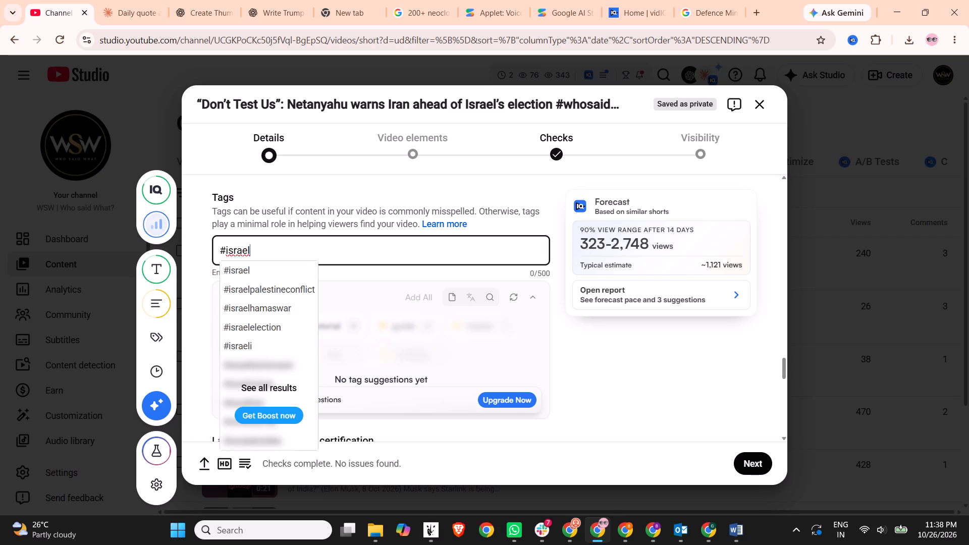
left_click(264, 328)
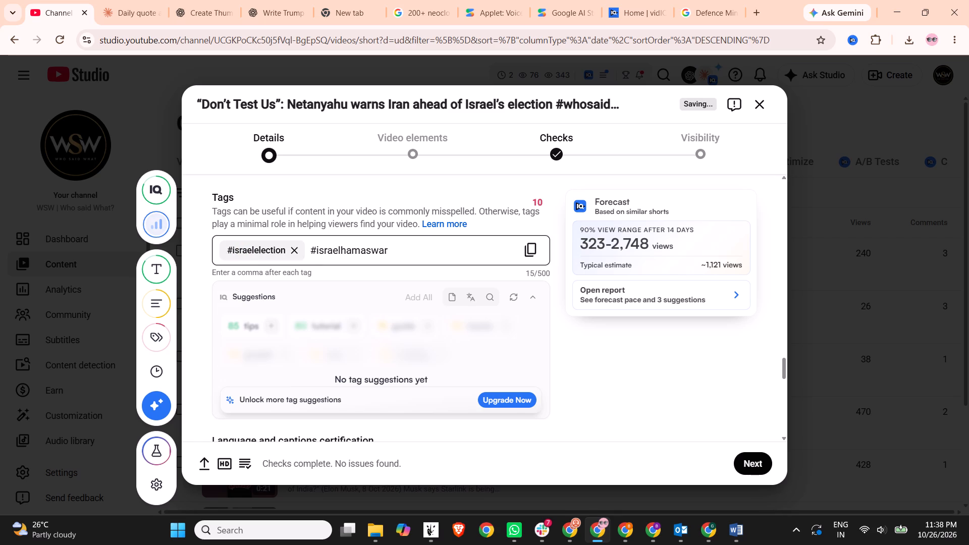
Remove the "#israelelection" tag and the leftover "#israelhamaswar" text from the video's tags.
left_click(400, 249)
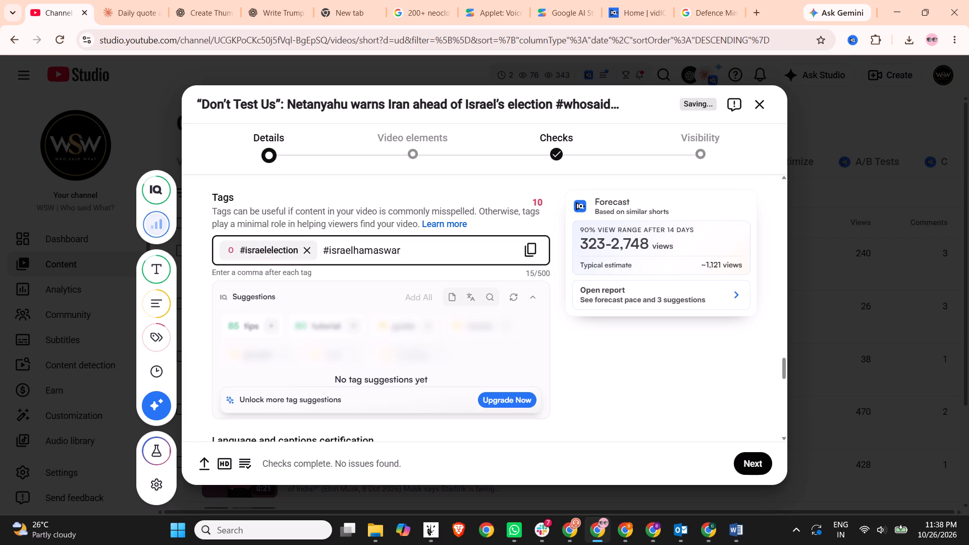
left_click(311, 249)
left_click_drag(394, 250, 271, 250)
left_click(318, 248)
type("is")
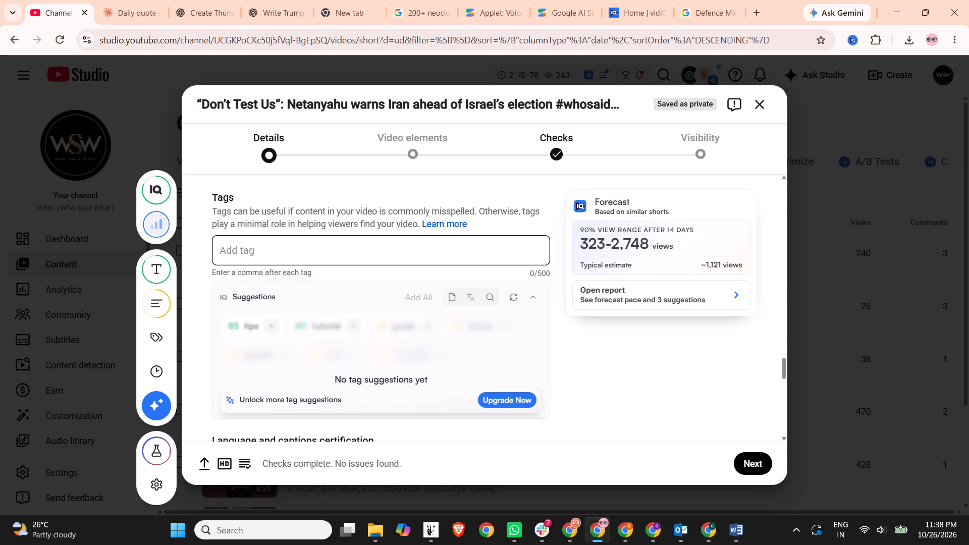
Add the suggested tags "israel election" and "israel iran war" to the video.
left_click(318, 248)
type("israwl")
key("BackSpace")
key("BackSpace")
key("BackSpace")
type("ael")
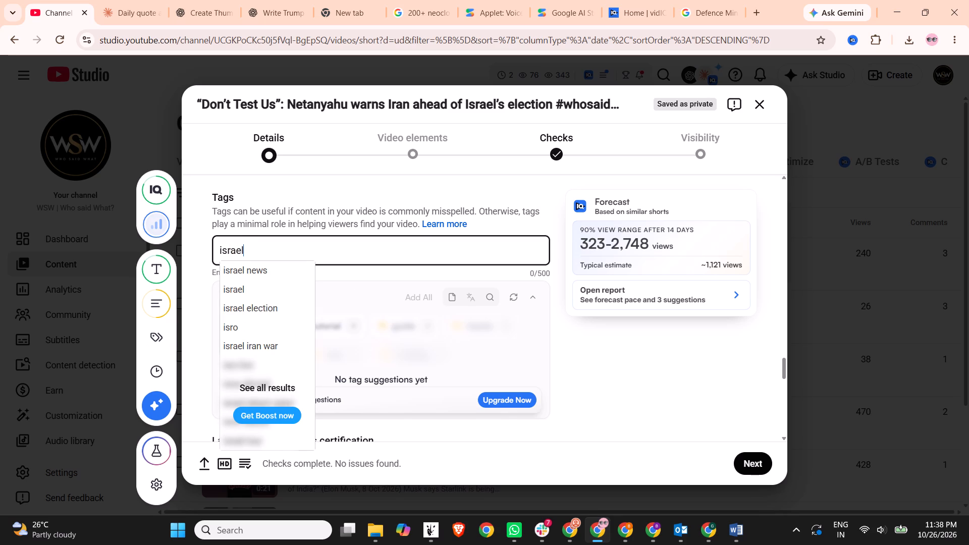
left_click(260, 312)
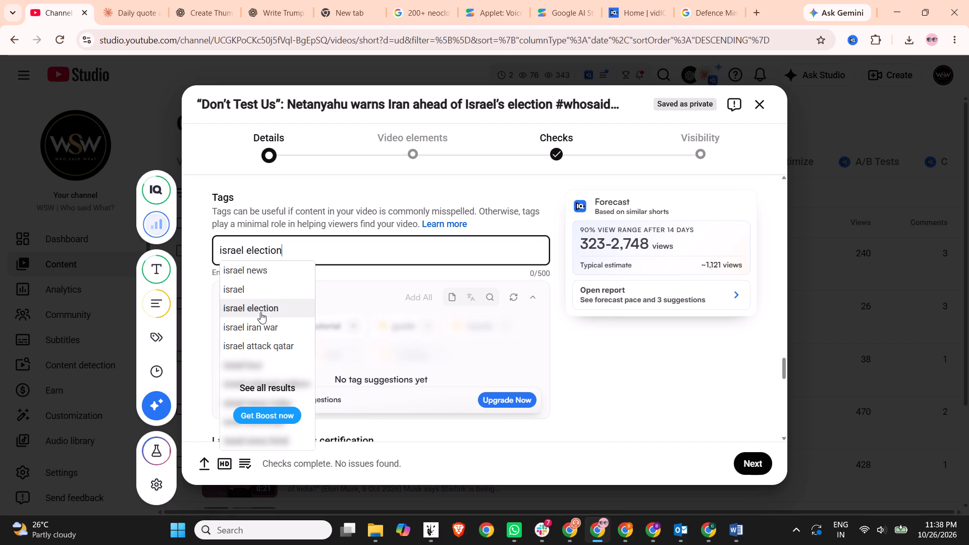
left_click(357, 255)
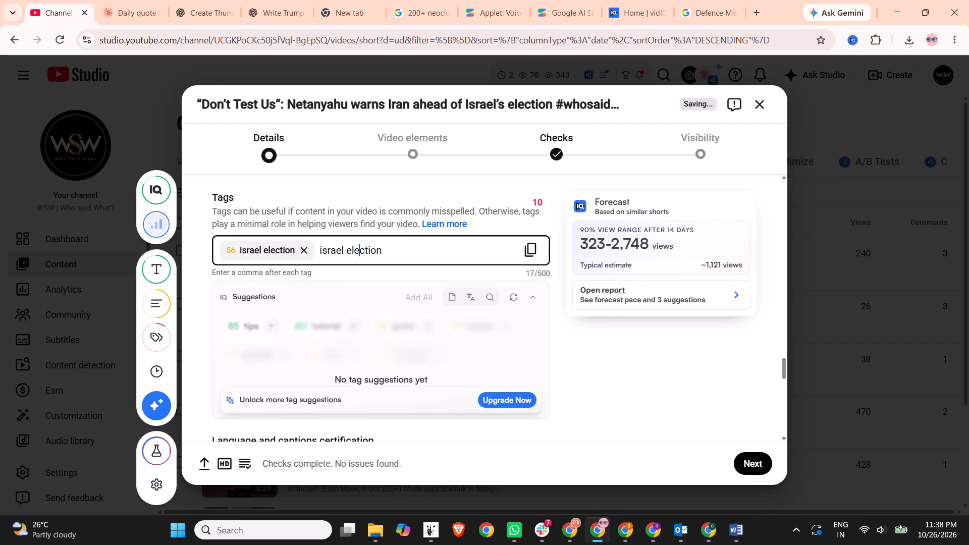
left_click_drag(386, 252, 322, 251)
type("sra")
left_click(364, 324)
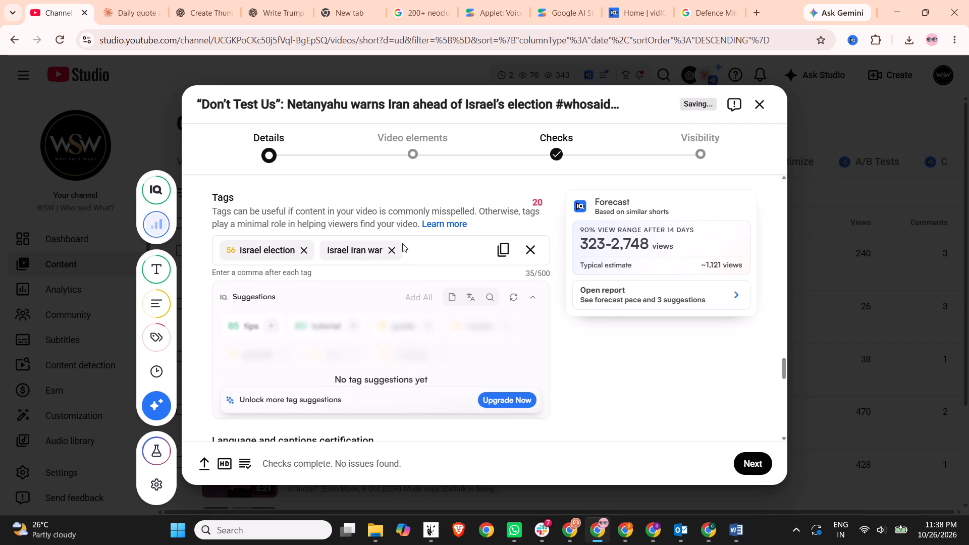
Add the suggested tags "middle east news" and "iran news" to the video.
left_click(414, 245)
left_click(417, 249)
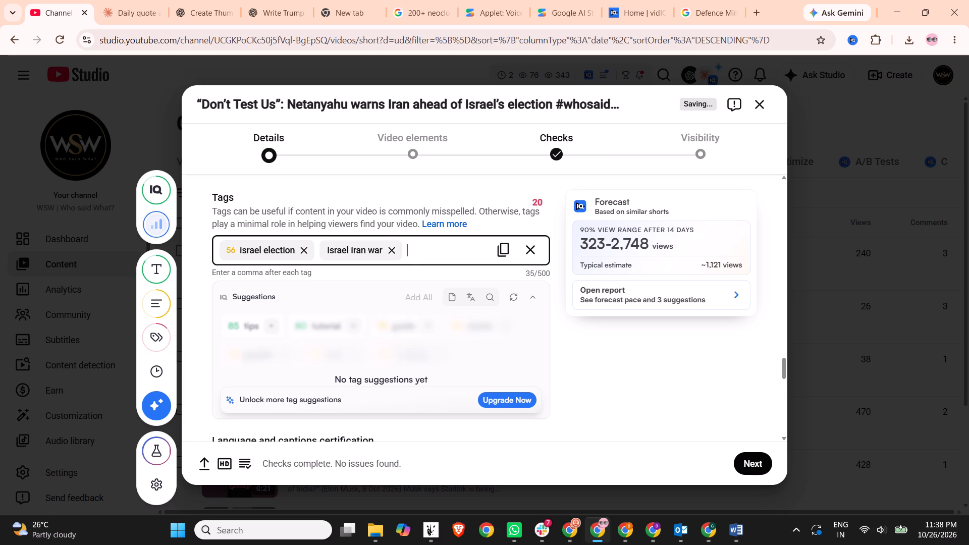
type("middle east")
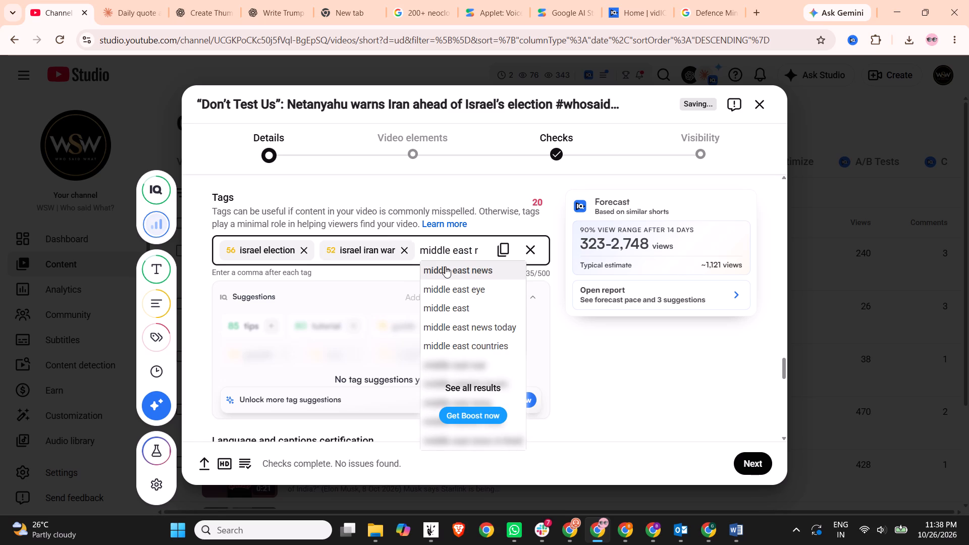
left_click(445, 266)
left_click(416, 283)
type("iran")
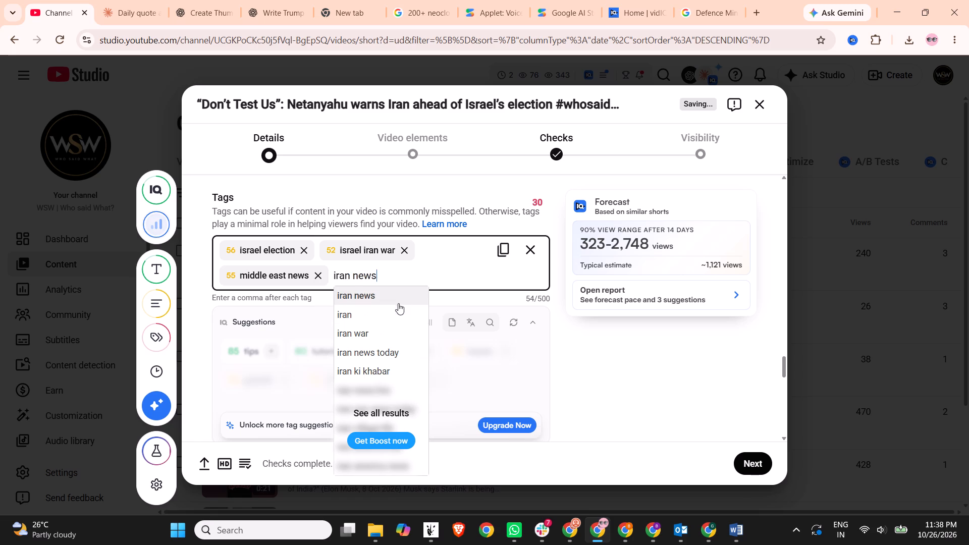
left_click(397, 296)
Add the suggested tags "iran war news today" and "netanyahu speech" to the video.
left_click(462, 278)
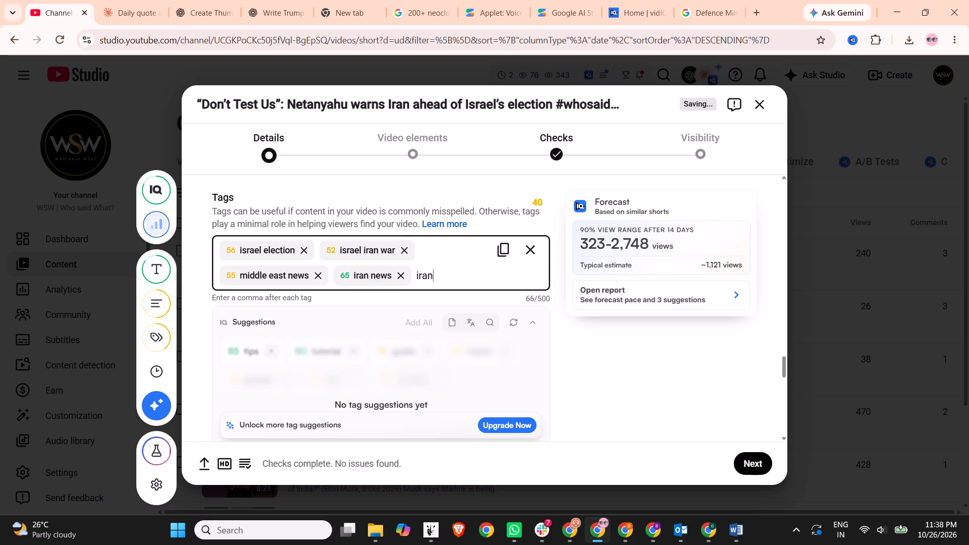
key("space")
type("wa")
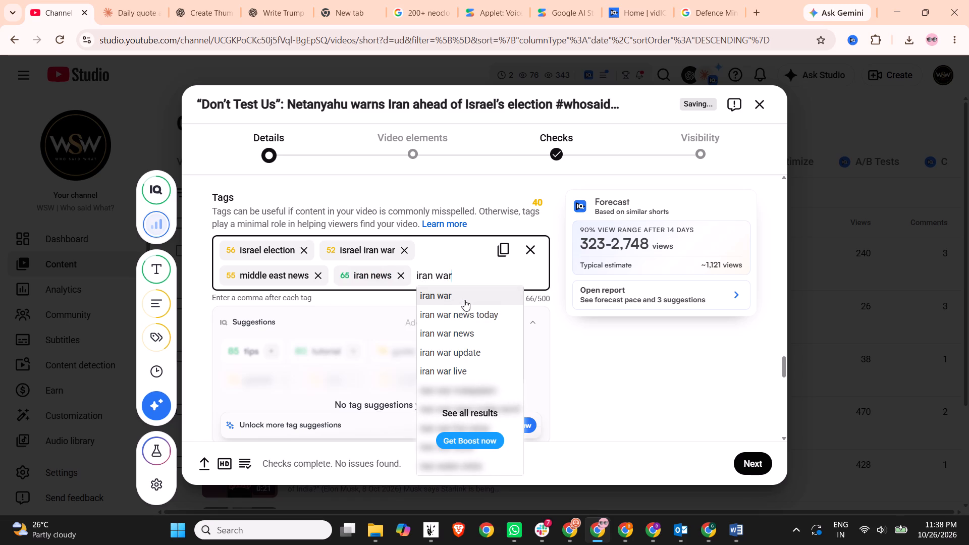
left_click(464, 313)
left_click(446, 304)
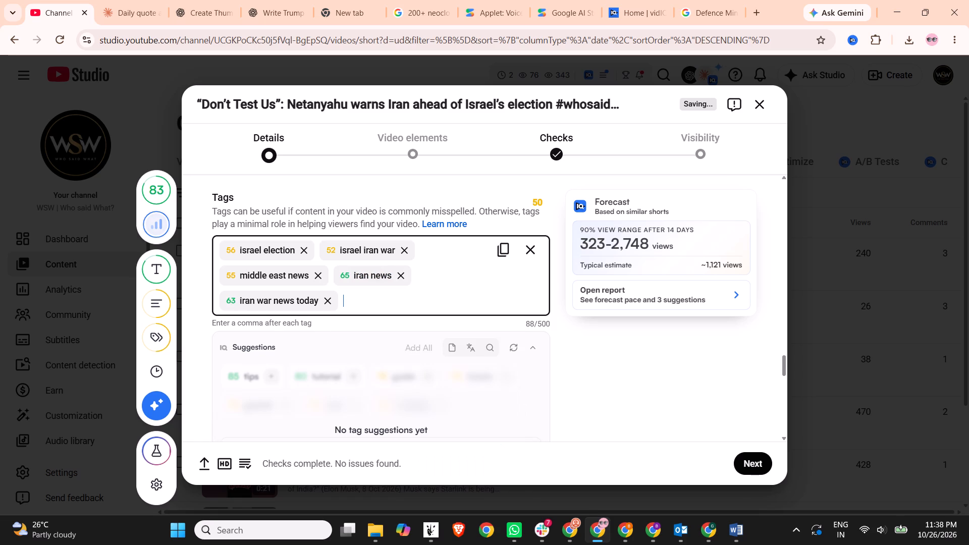
type("netyan")
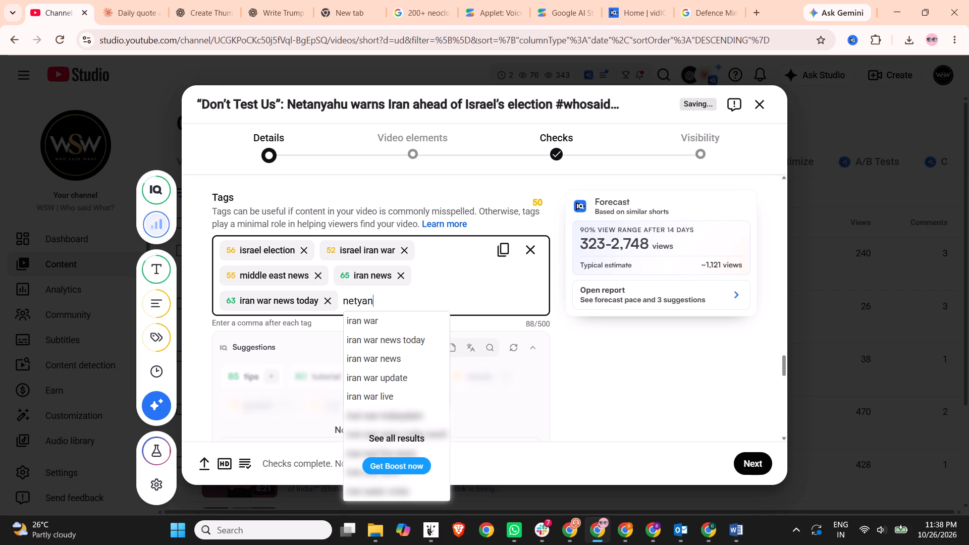
left_click(363, 295)
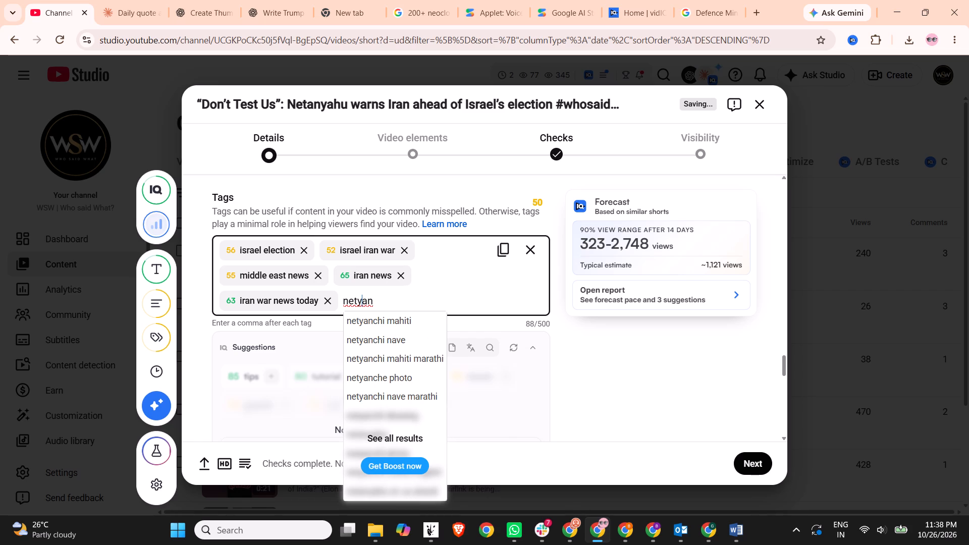
key("BackSpace")
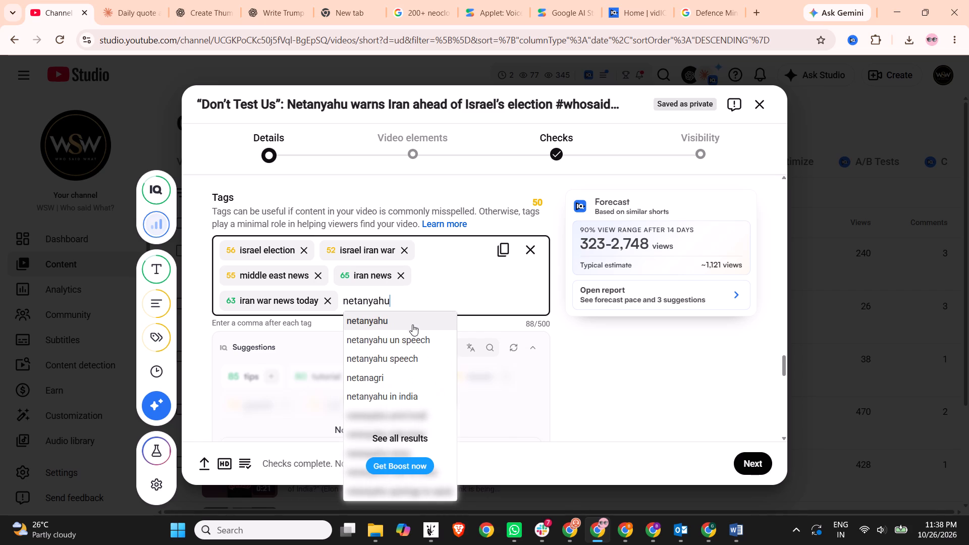
left_click(407, 355)
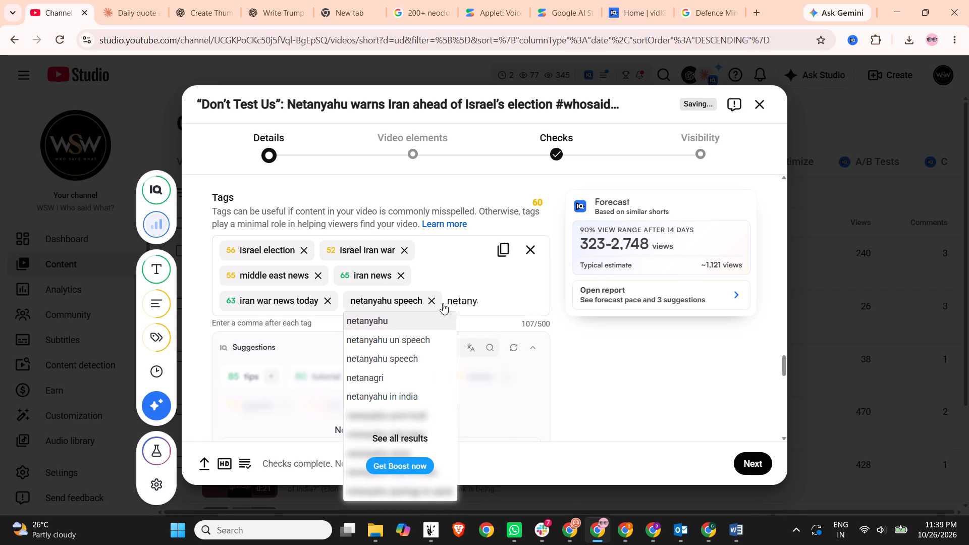
Clear the leftover partial "netany" text from the video's tag entry.
left_click(487, 299)
left_click(434, 323)
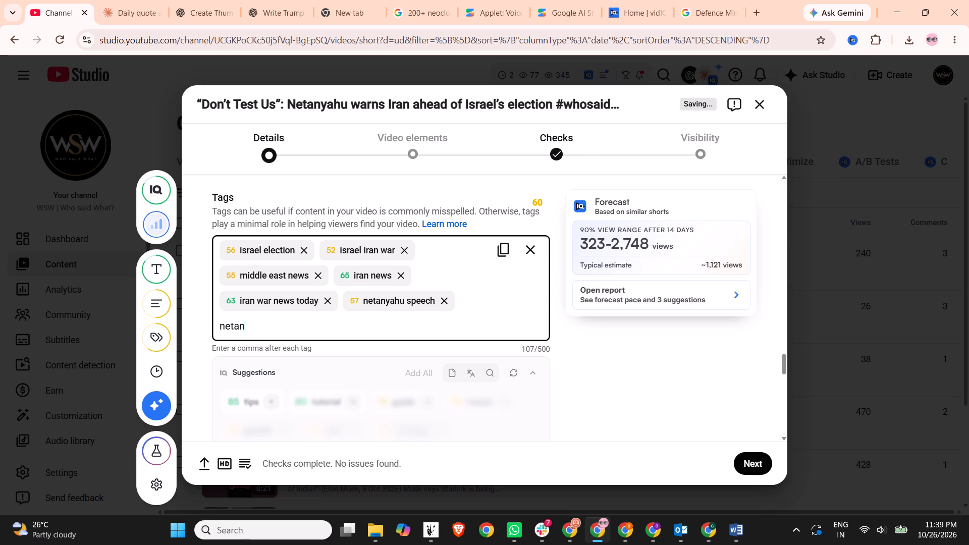
key("BackSpace")
key("BackSpace")
key("BackSpace")
key("BackSpace")
key("BackSpace")
Add the suggested tag "benjamin netanyahu interview" to the video.
type("ebnjam")
key("BackSpace")
key("BackSpace")
key("BackSpace")
key("BackSpace")
key("BackSpace")
key("BackSpace")
type("benjamin")
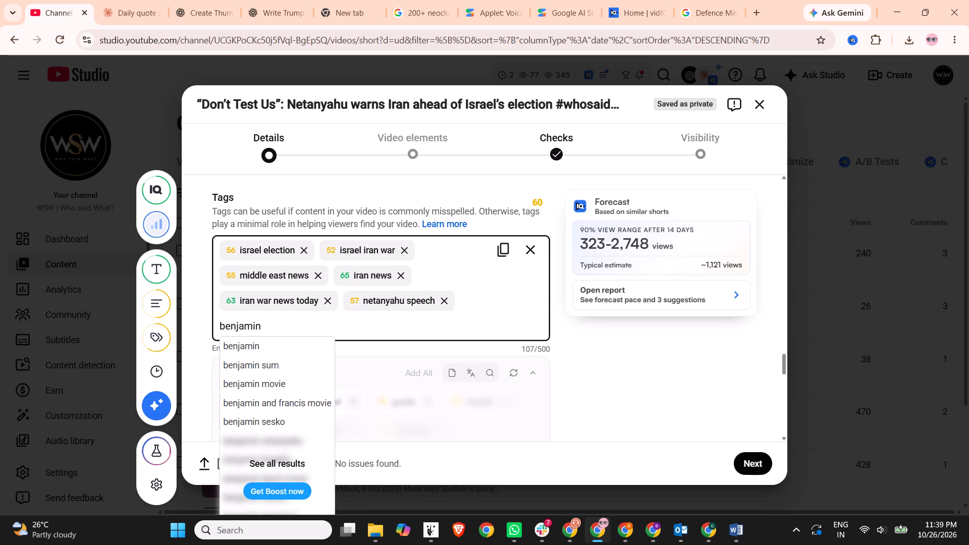
key("space")
type("neta")
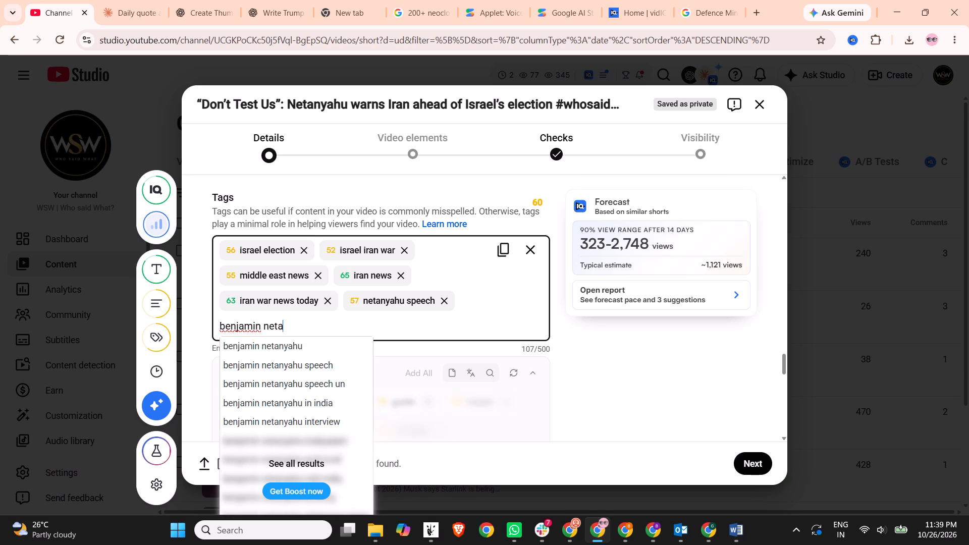
left_click(314, 421)
left_click(489, 325)
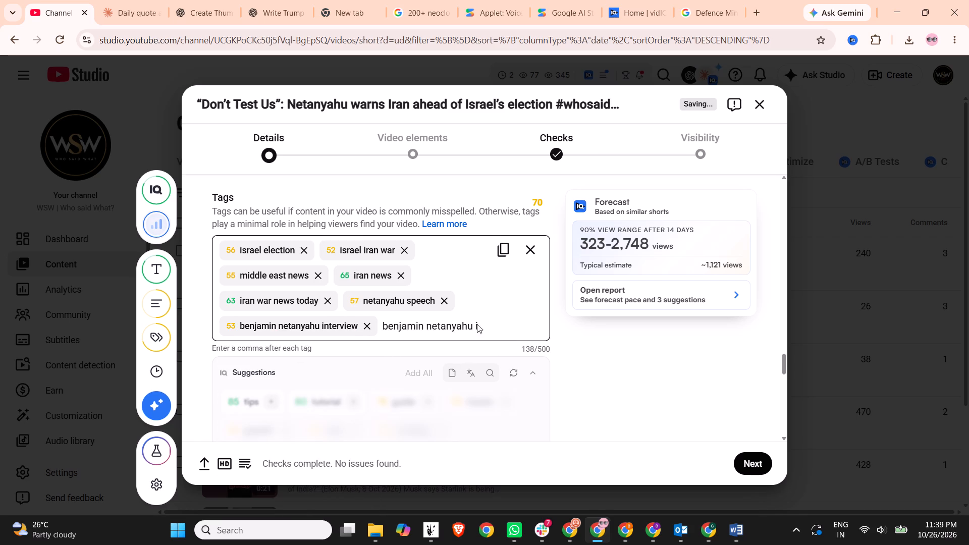
Clear the leftover "benjamin netanyahu" text and remove the unwanted "benjamin netanyahu in india" tag.
left_click(472, 323)
left_click_drag(486, 323, 400, 326)
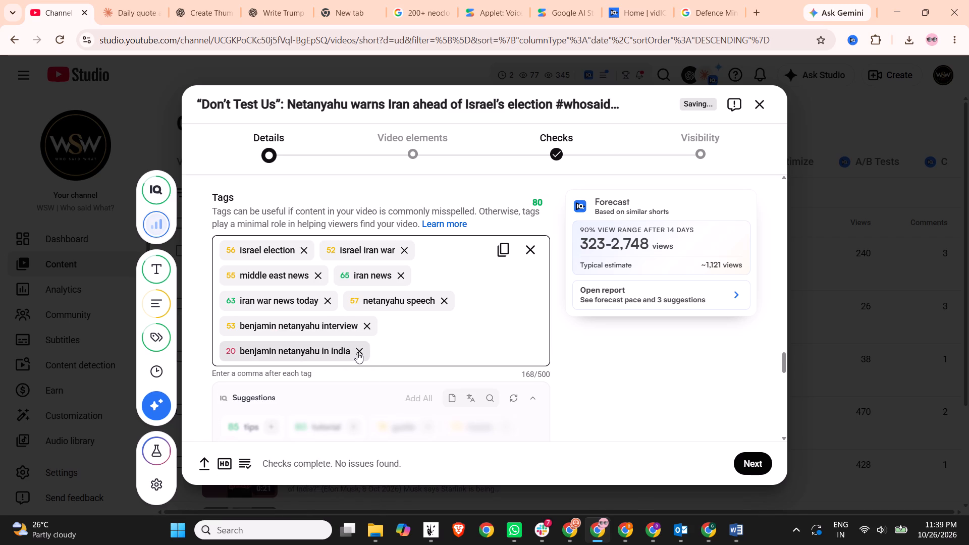
left_click(357, 352)
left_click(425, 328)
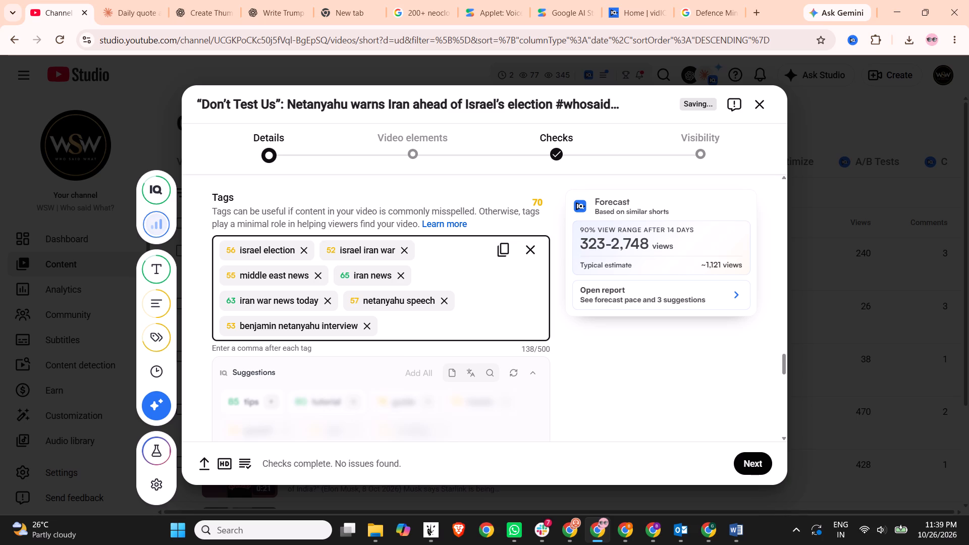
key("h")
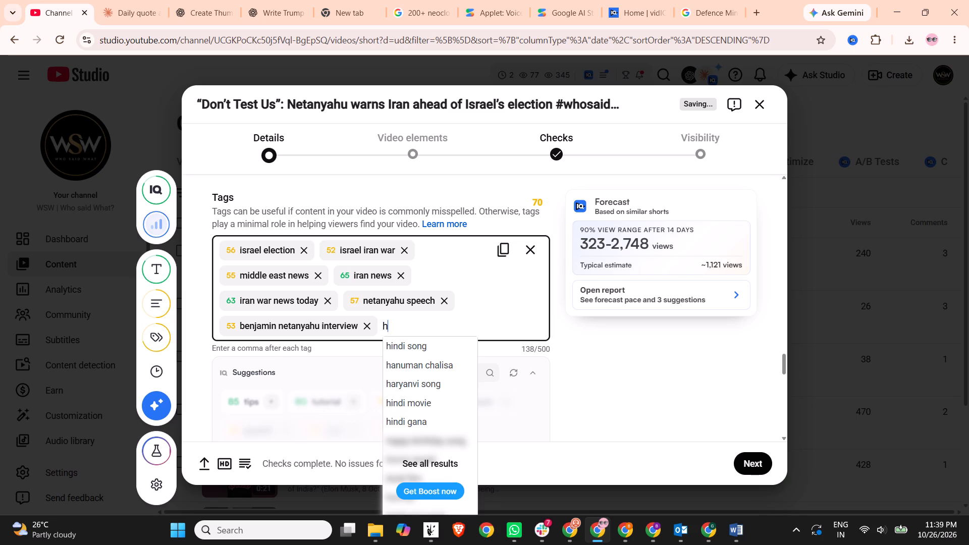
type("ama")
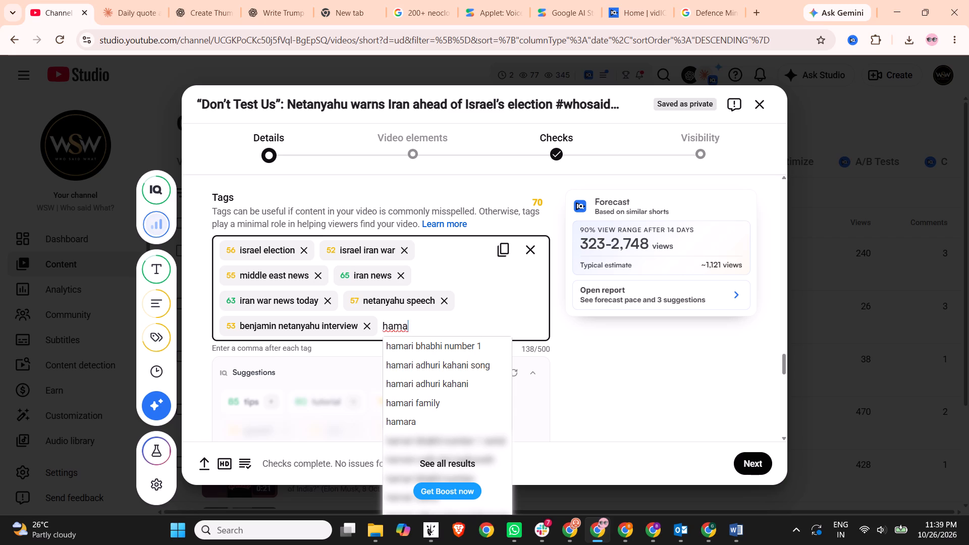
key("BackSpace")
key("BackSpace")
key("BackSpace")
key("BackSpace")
Add the suggested tag "middle east conflict" to the video.
type("middle east")
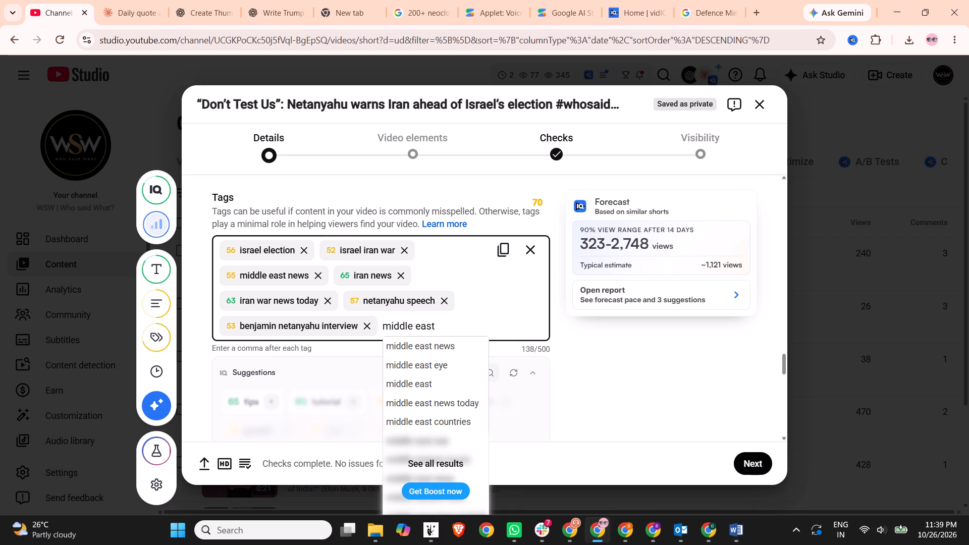
key("space")
type("con")
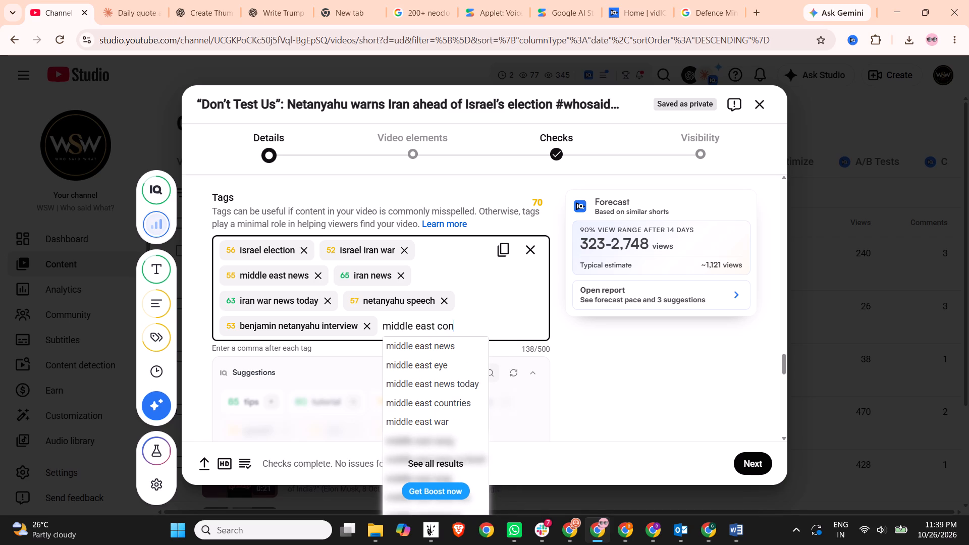
left_click(472, 355)
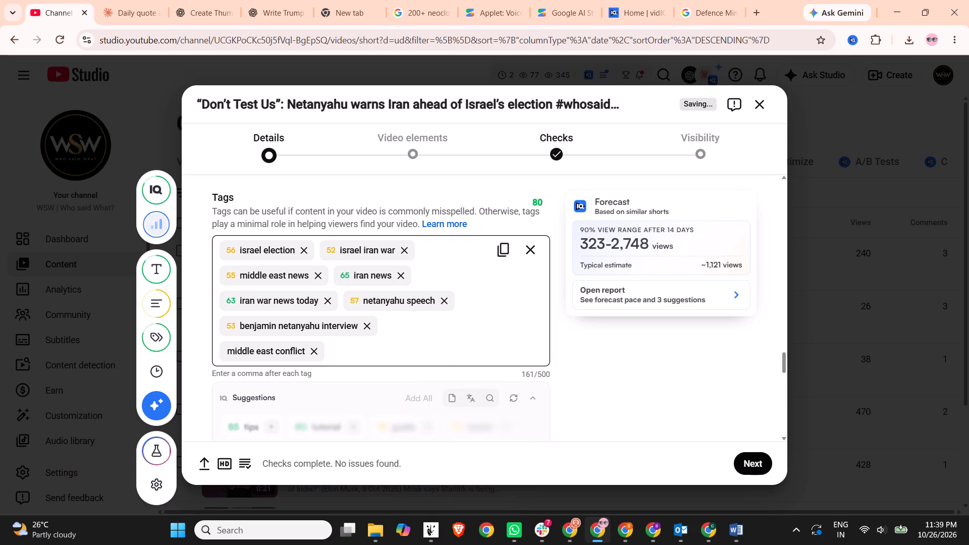
Proceed through the video elements and checks, set the visibility to Public and publish the Short.
scroll(472, 355, "down", 4)
scroll(410, 352, "down", 7)
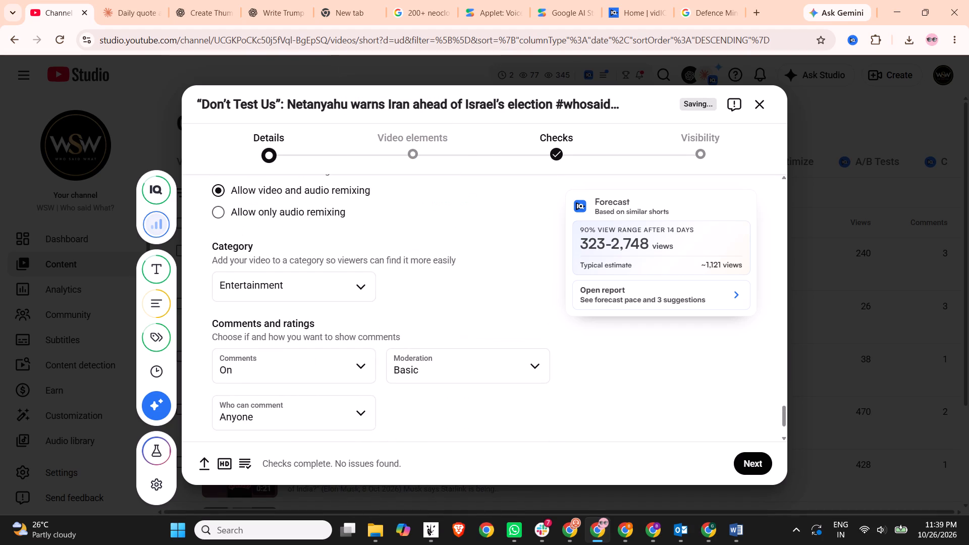
scroll(378, 333, "down", 7)
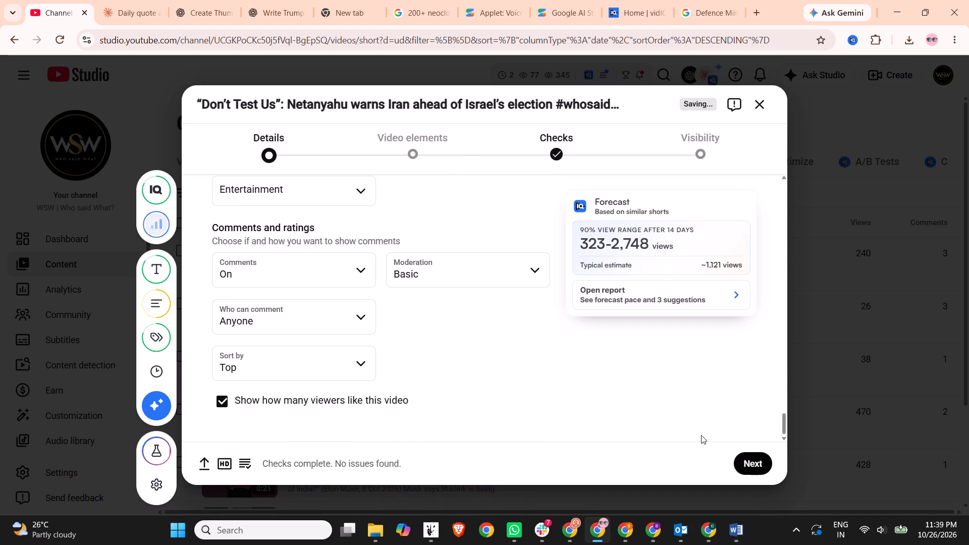
left_click(762, 467)
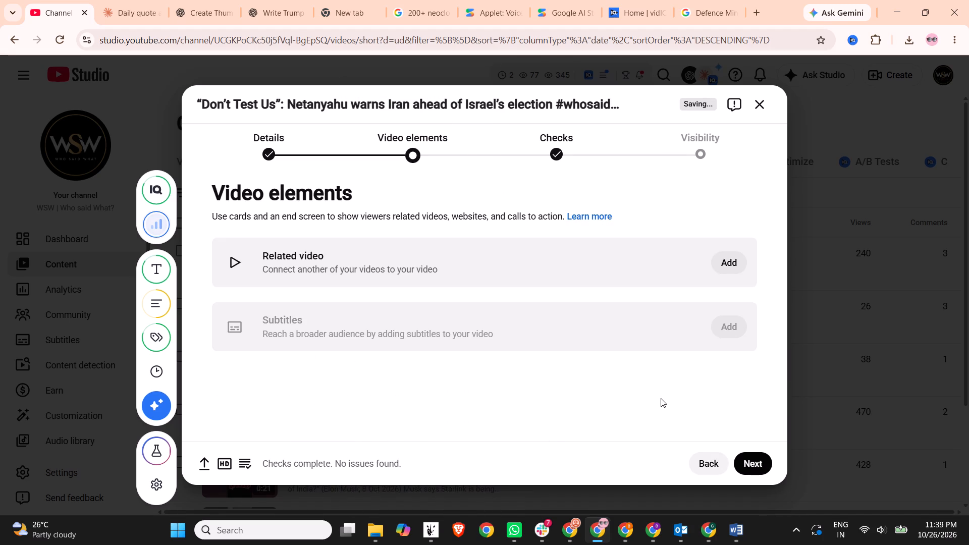
left_click(747, 463)
left_click(747, 463)
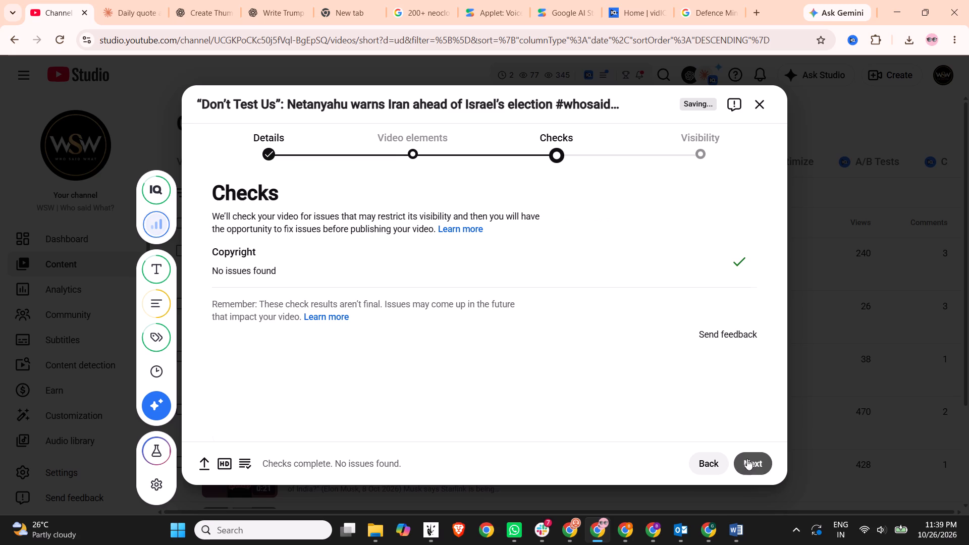
left_click(253, 356)
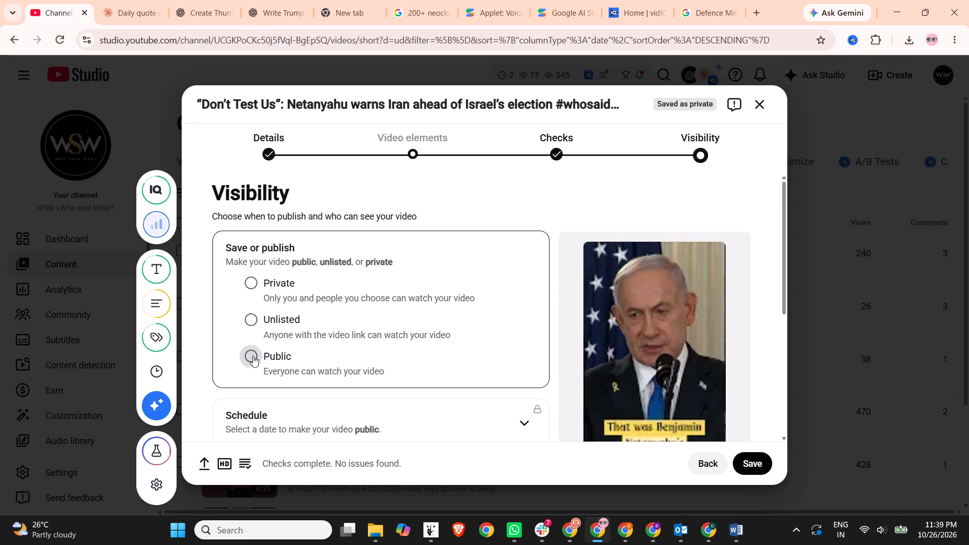
scroll(446, 295, "down", 5)
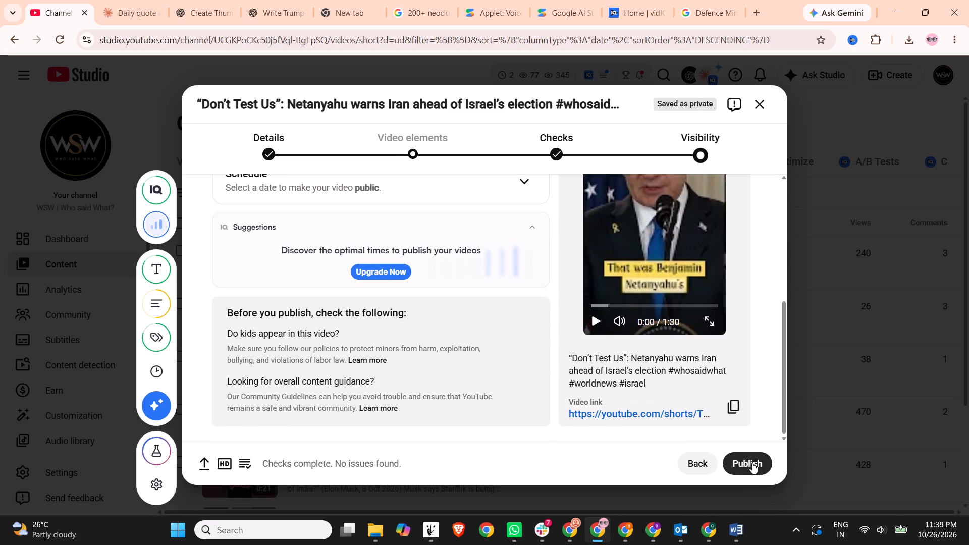
left_click(751, 463)
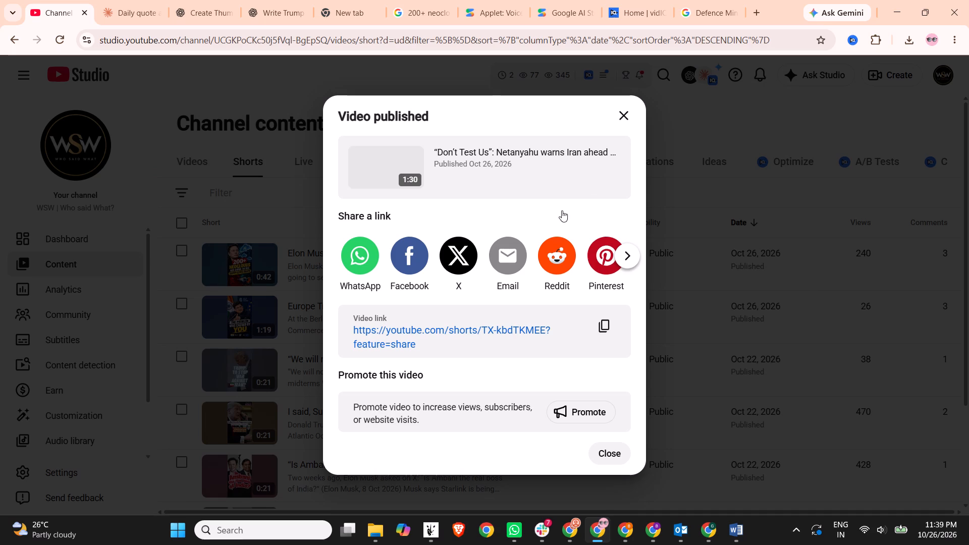
left_click(623, 120)
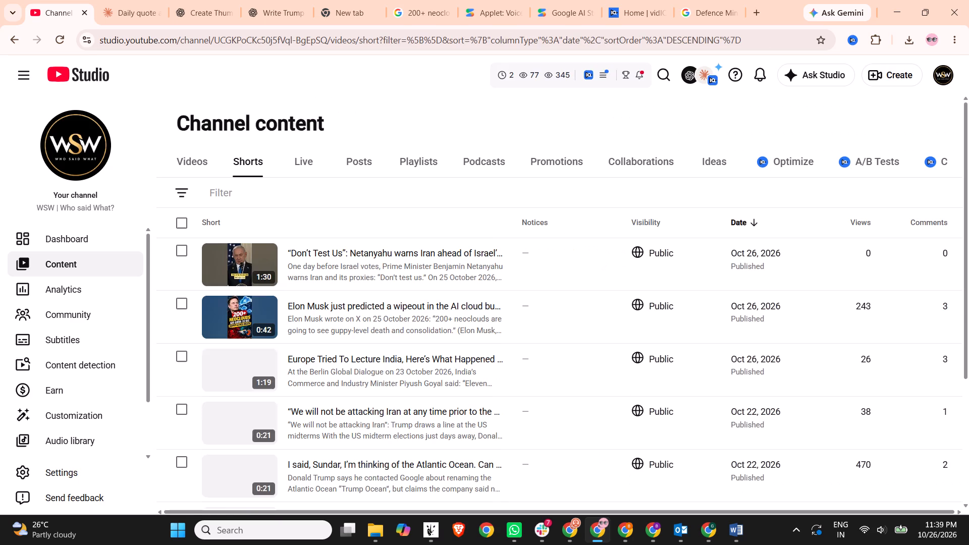
Open the newly published "Don't Test Us" Short and go to its comments page.
left_click(243, 260)
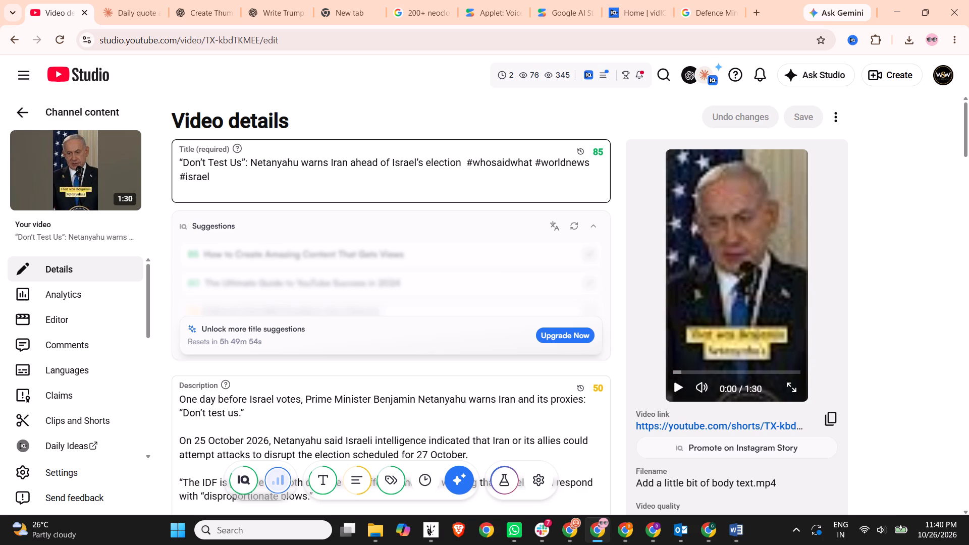
scroll(442, 208, "down", 7)
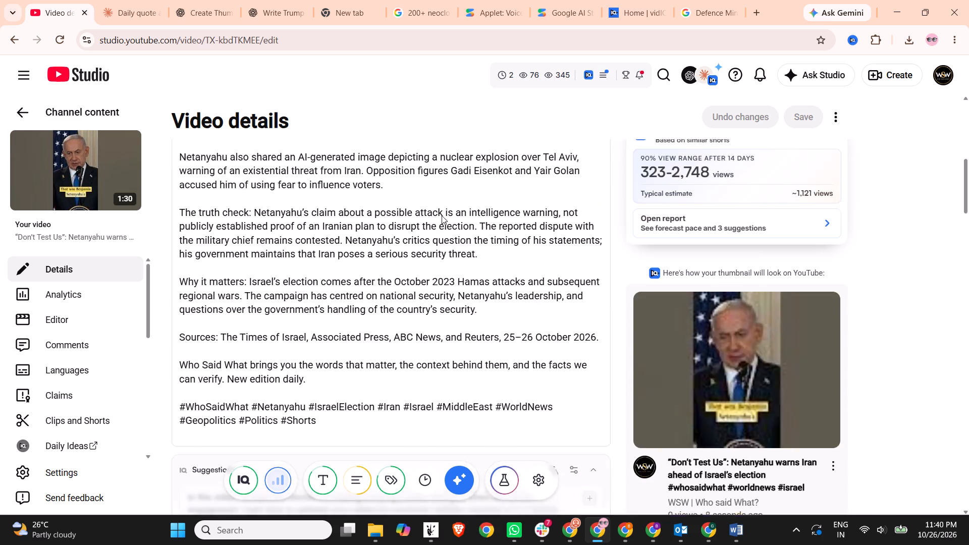
scroll(442, 215, "down", 20)
scroll(430, 230, "down", 7)
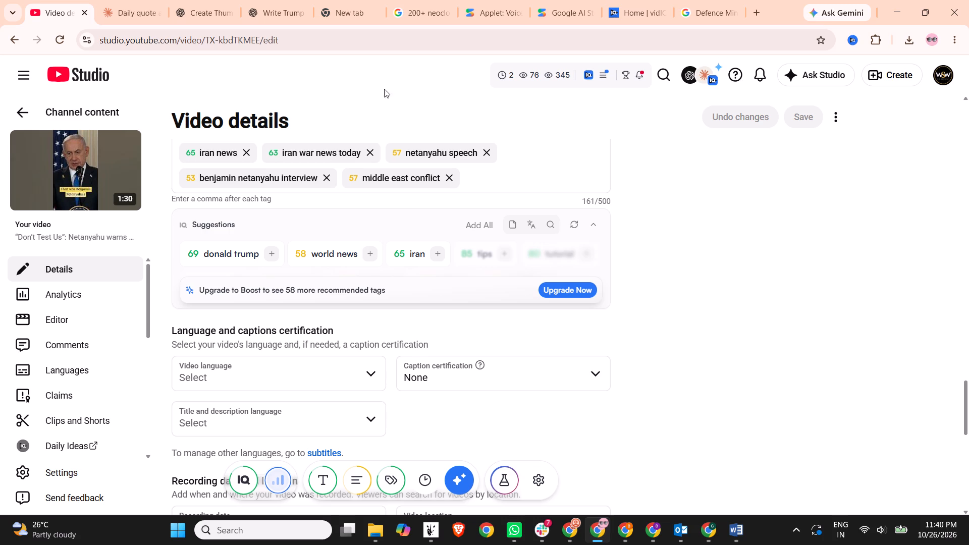
scroll(388, 182, "up", 12)
scroll(424, 221, "up", 5)
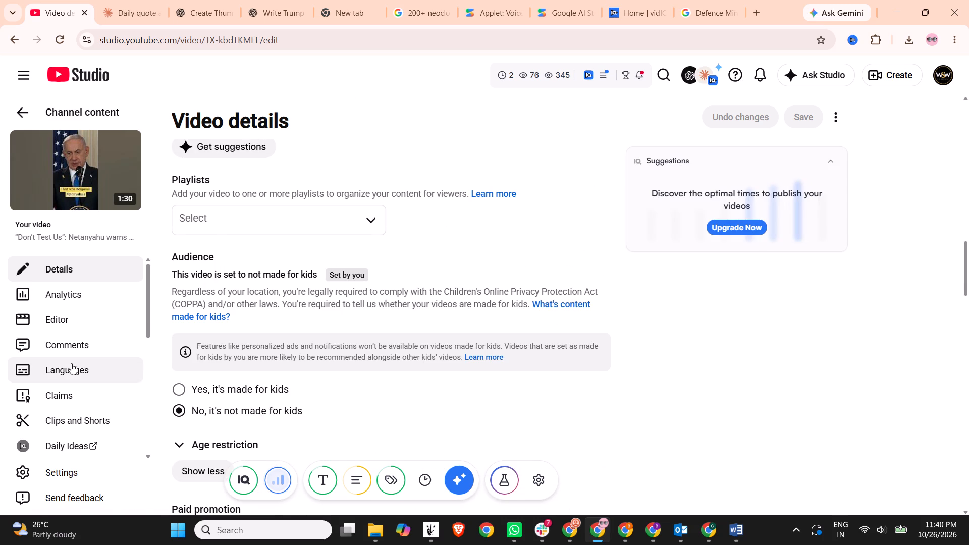
left_click(70, 346)
left_click(205, 0)
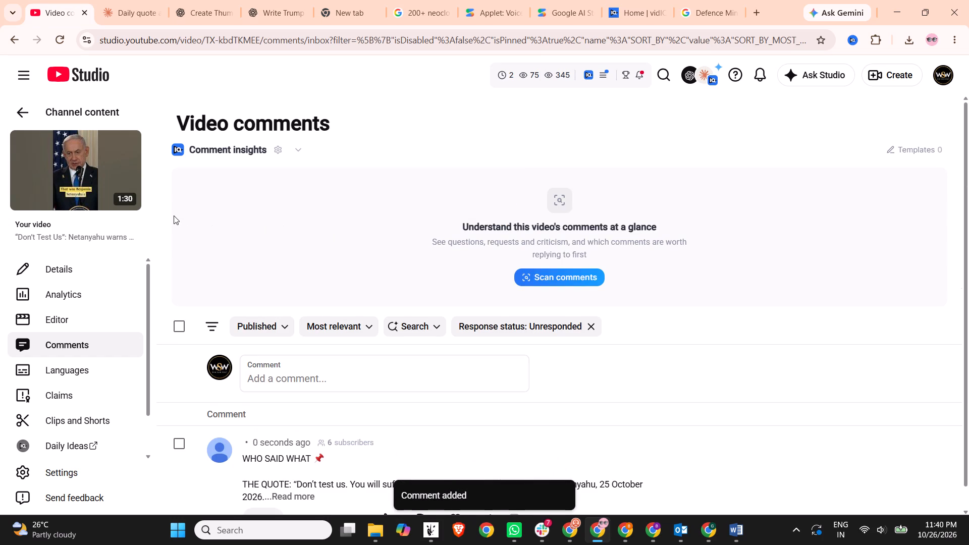
Examine the channel's realtime performance report, including views over the last 48 hours and 60 minutes and per-video figures.
left_click(25, 107)
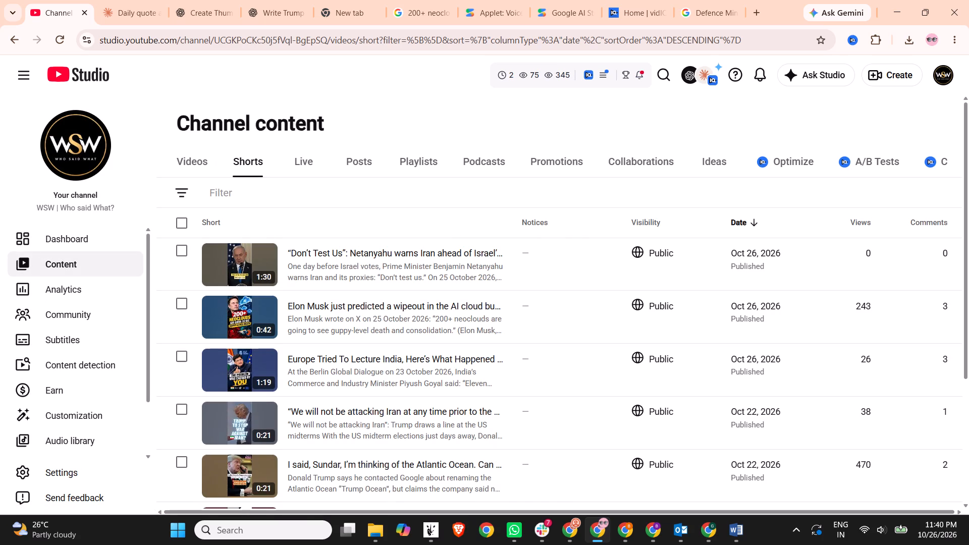
left_click(55, 282)
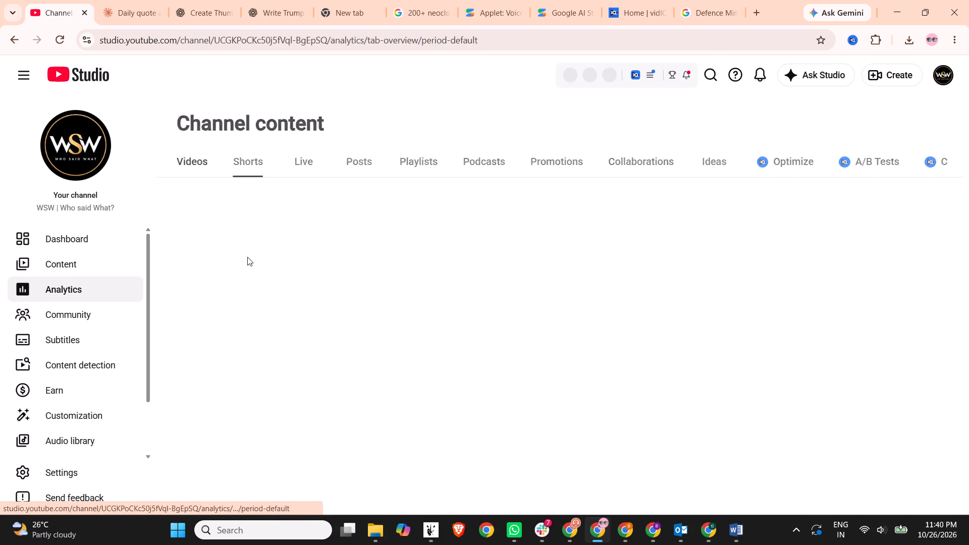
scroll(857, 355, "down", 3)
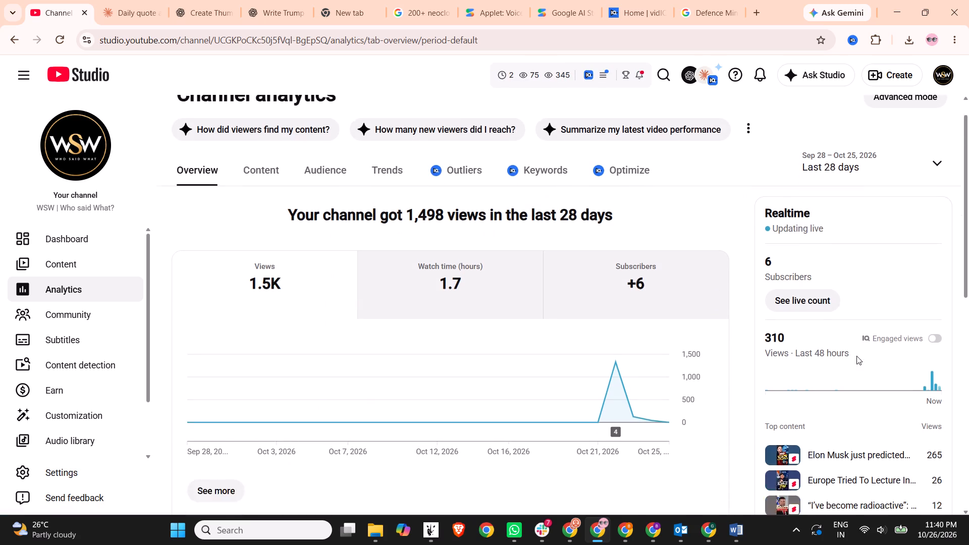
left_click(799, 379)
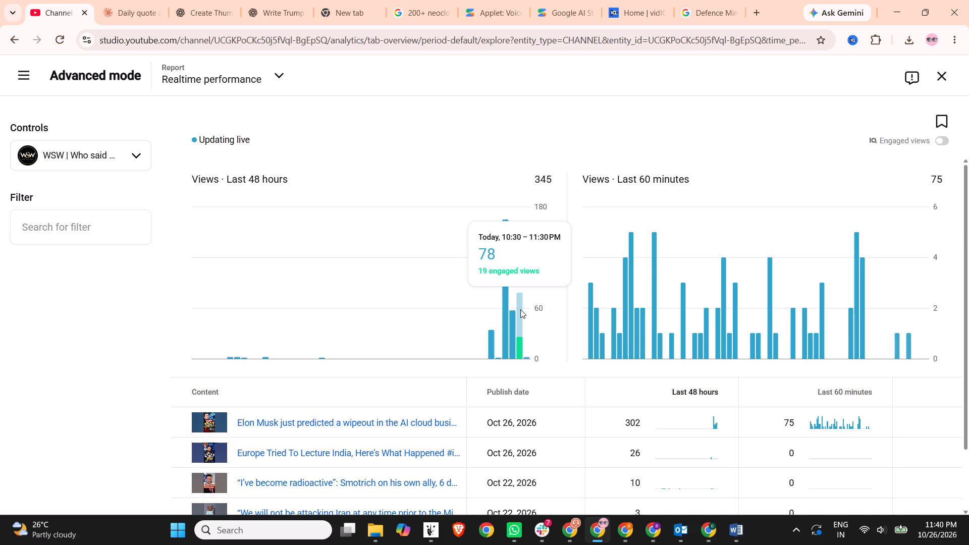
scroll(437, 329, "down", 3)
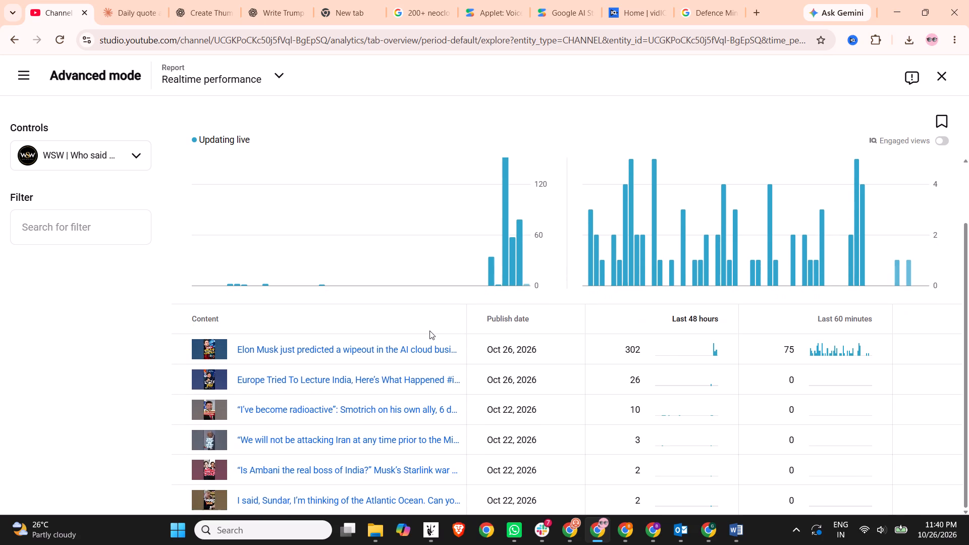
scroll(429, 331, "down", 2)
scroll(367, 286, "up", 4)
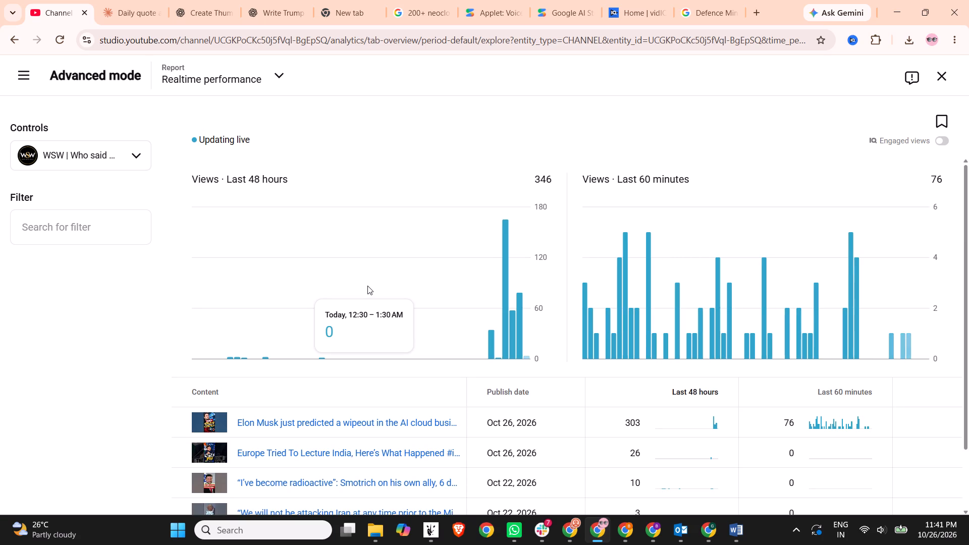
scroll(287, 453, "down", 7)
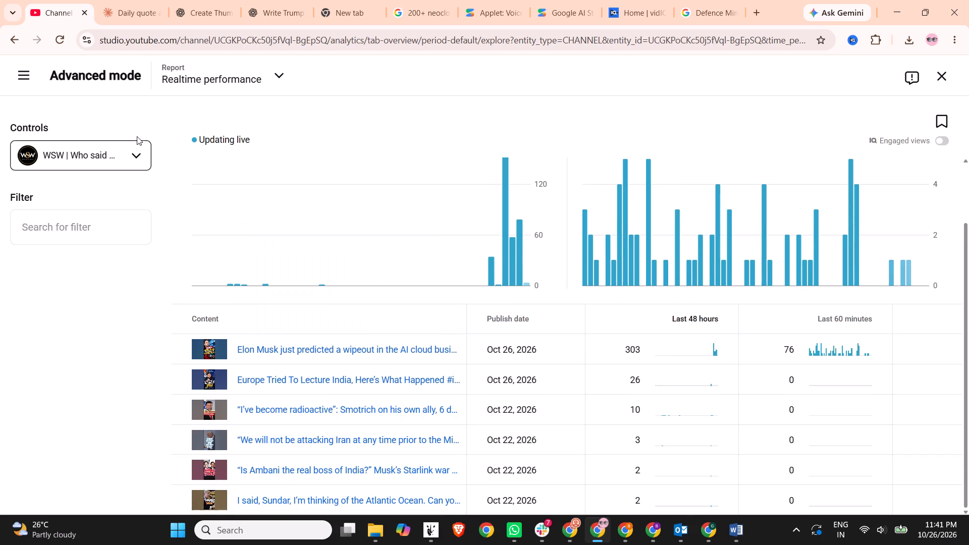
Leave the realtime report and open the video details of the "Don't Test Us" Netanyahu Short from the channel's Shorts list.
left_click(16, 84)
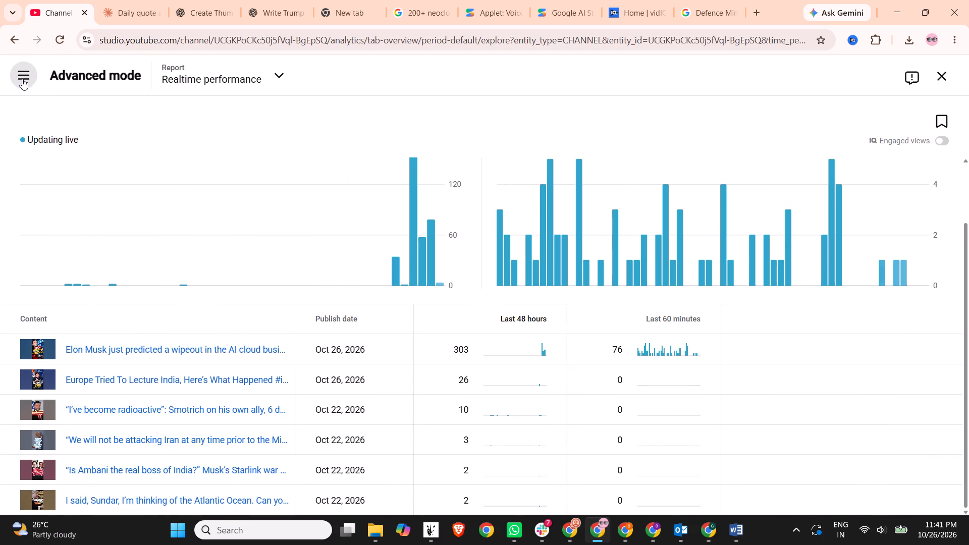
left_click(935, 74)
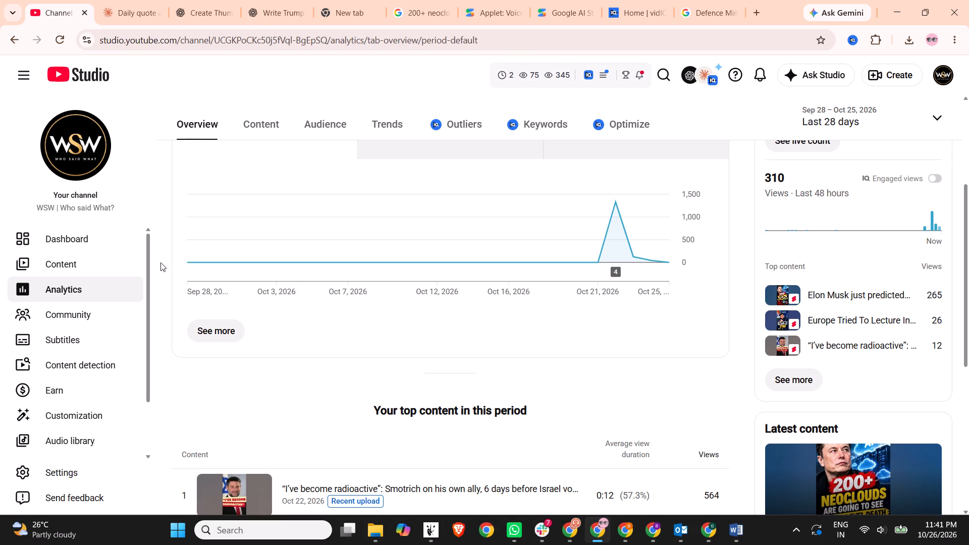
left_click(85, 270)
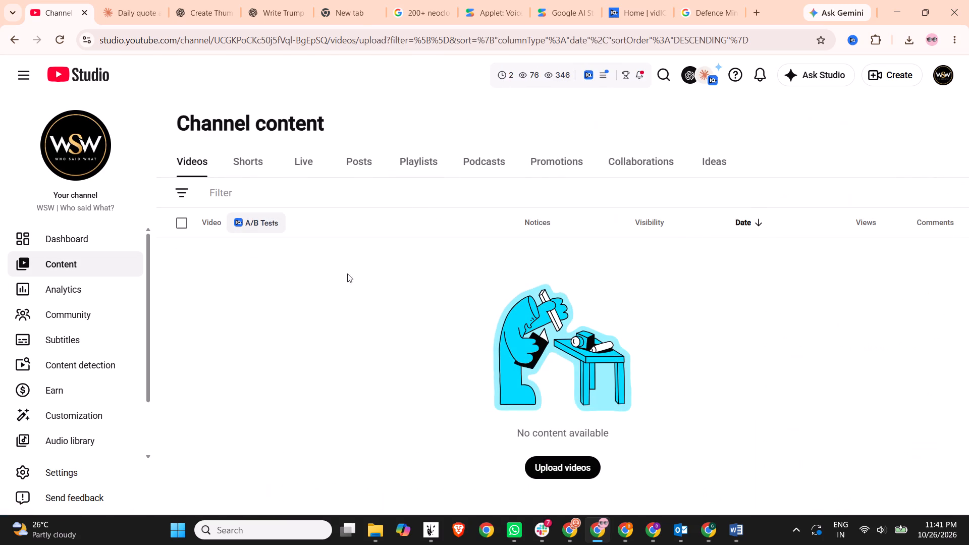
left_click(234, 167)
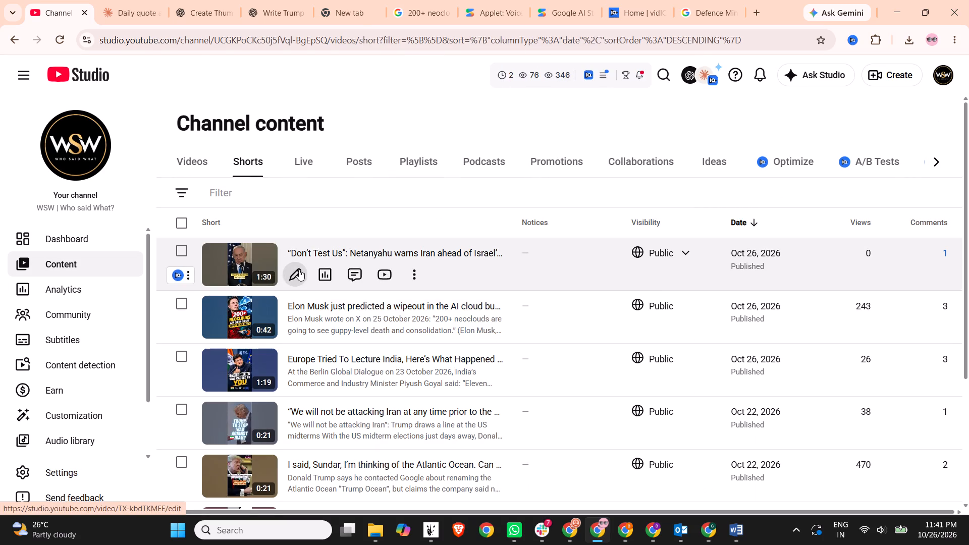
left_click(298, 270)
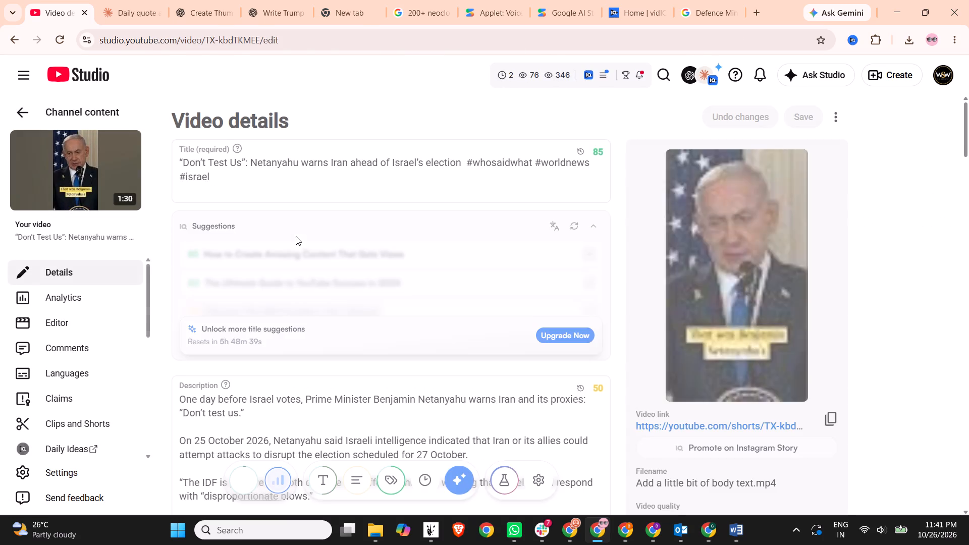
Replace the Short's thumbnail with the Downloads image "Netanyahu Election Warning_ Don't Test Us (1)" and save the video details.
scroll(313, 289, "down", 12)
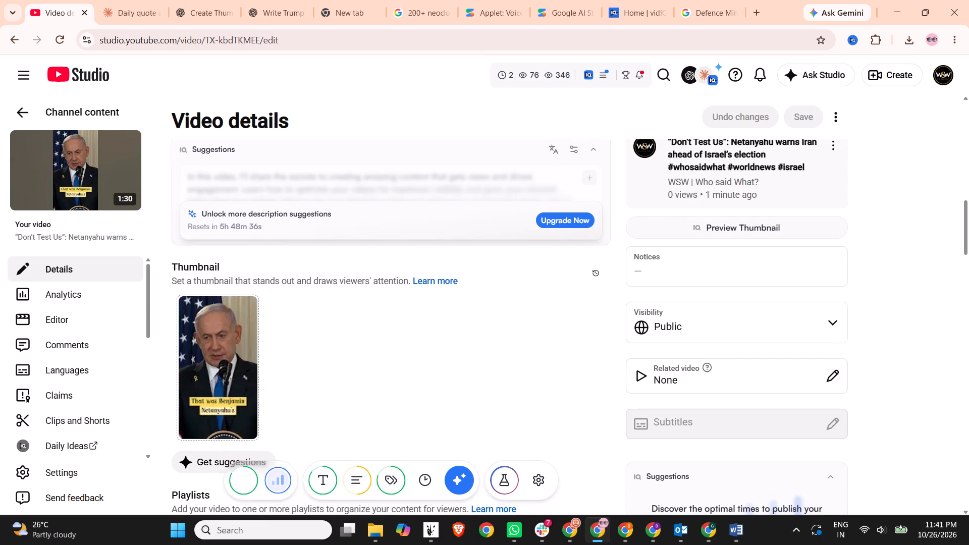
left_click(235, 342)
left_click(243, 305)
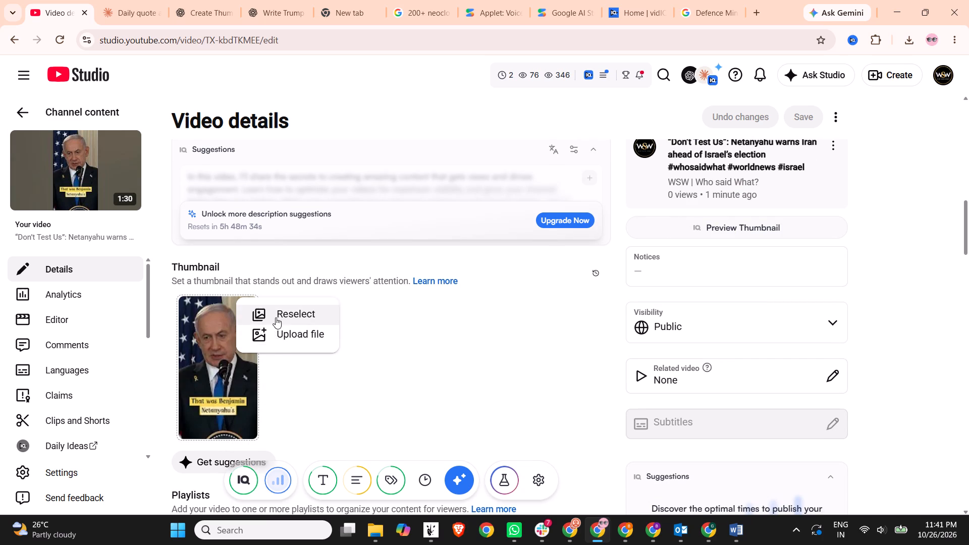
left_click(275, 333)
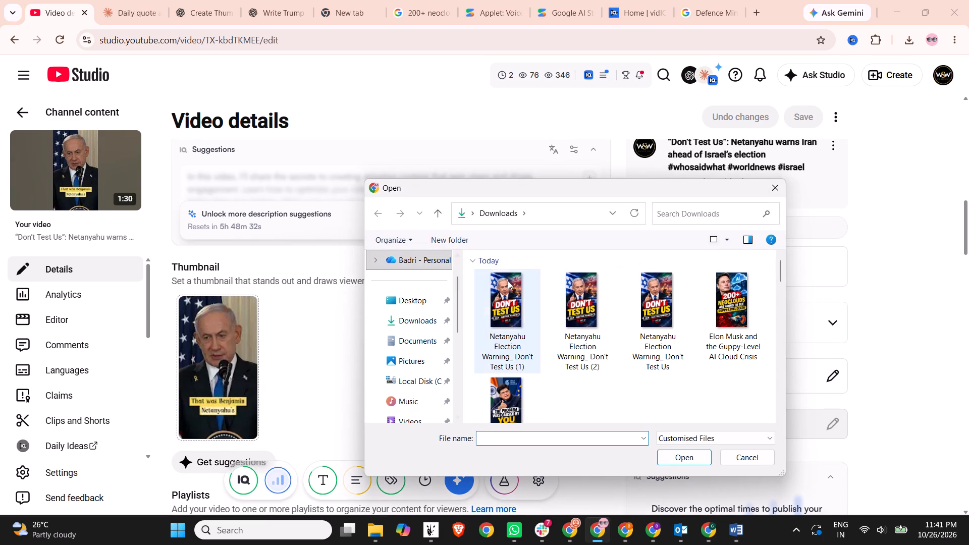
double_click(502, 302)
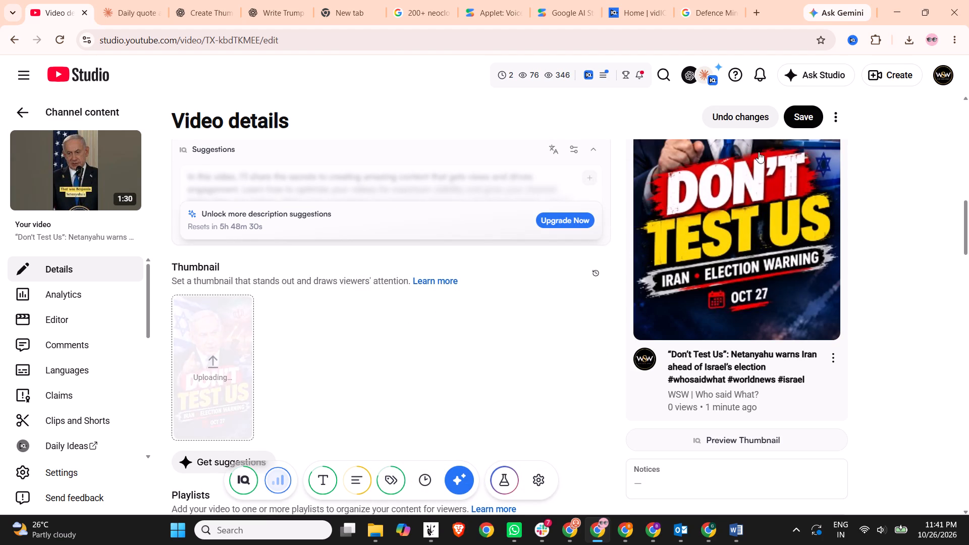
left_click(800, 120)
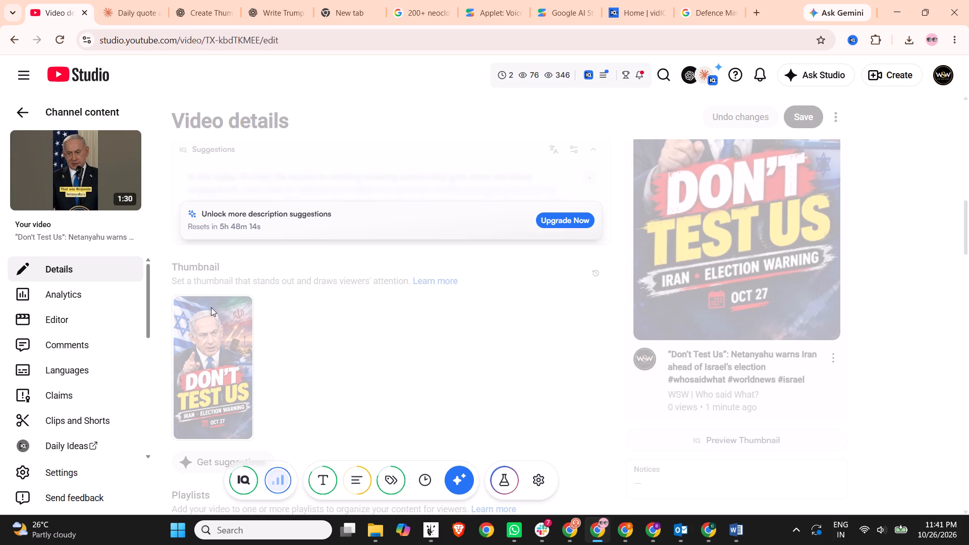
scroll(279, 463, "down", 5)
scroll(412, 416, "down", 4)
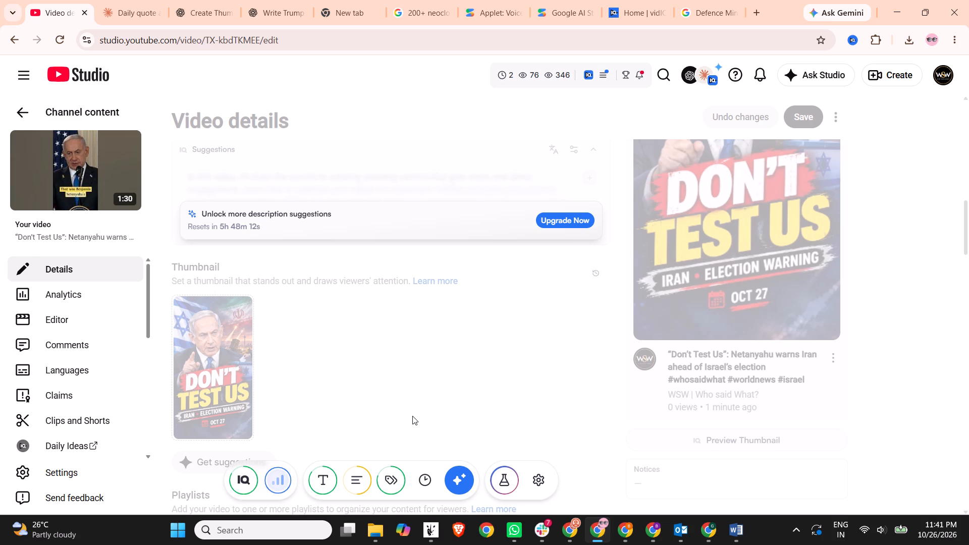
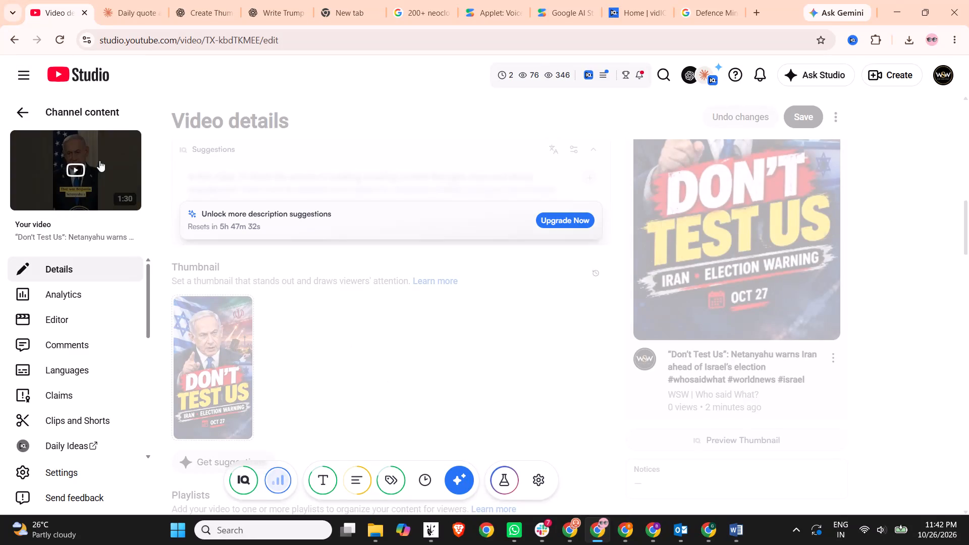
Reload the Netanyahu Short's video details page, discarding the pending changes.
left_click(62, 43)
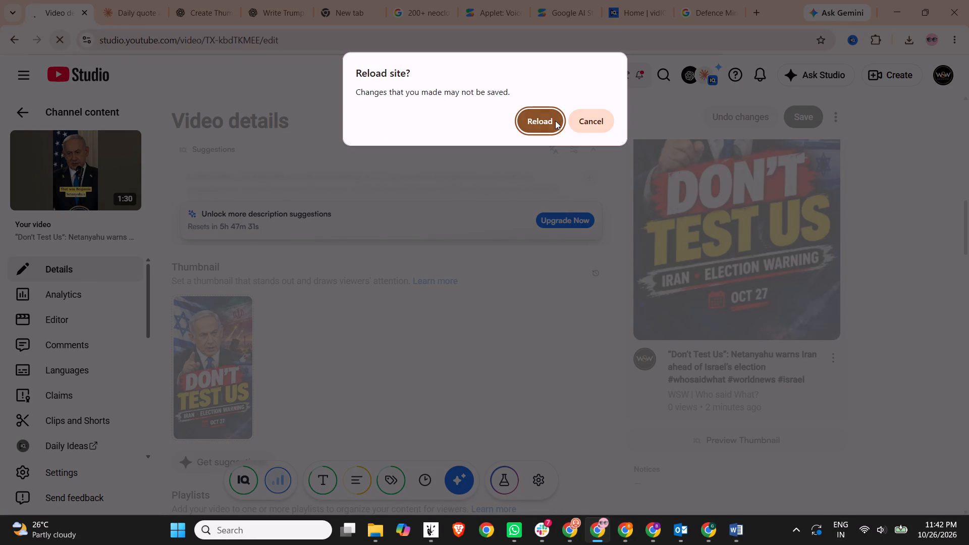
left_click(544, 121)
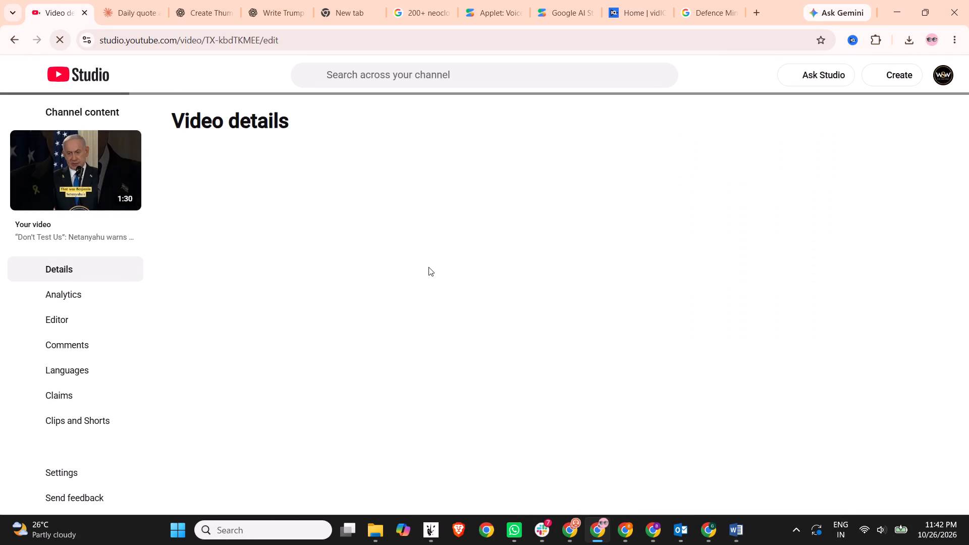
scroll(139, 282, "up", 5)
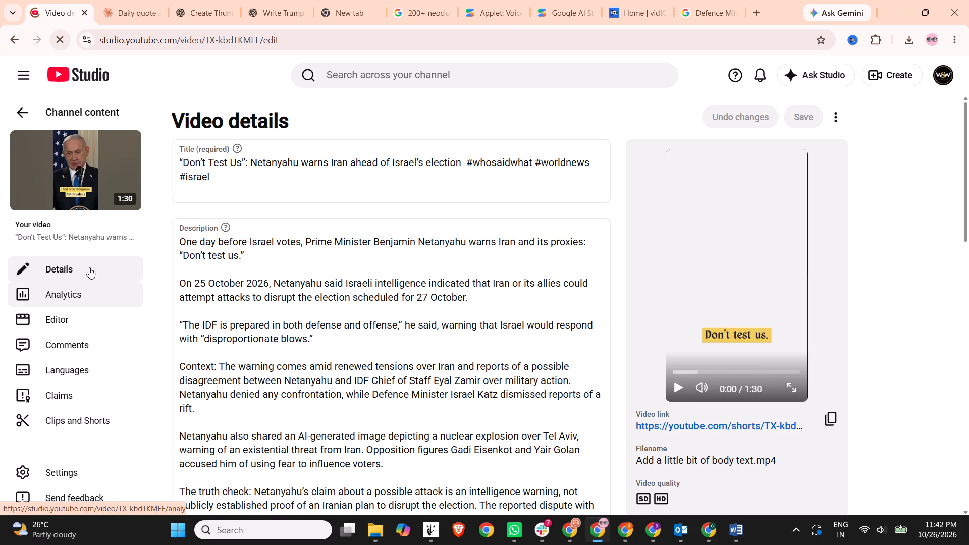
Upload the "Don't Test Us – Iran Election Warning, Oct 27" image again as the Short's thumbnail and save the video details.
scroll(97, 317, "down", 3)
scroll(228, 368, "down", 6)
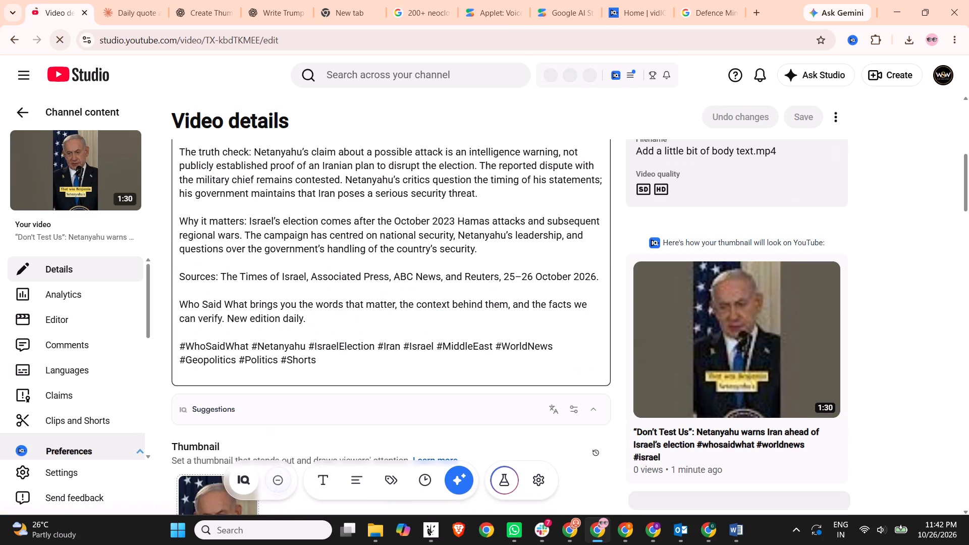
scroll(224, 385, "down", 5)
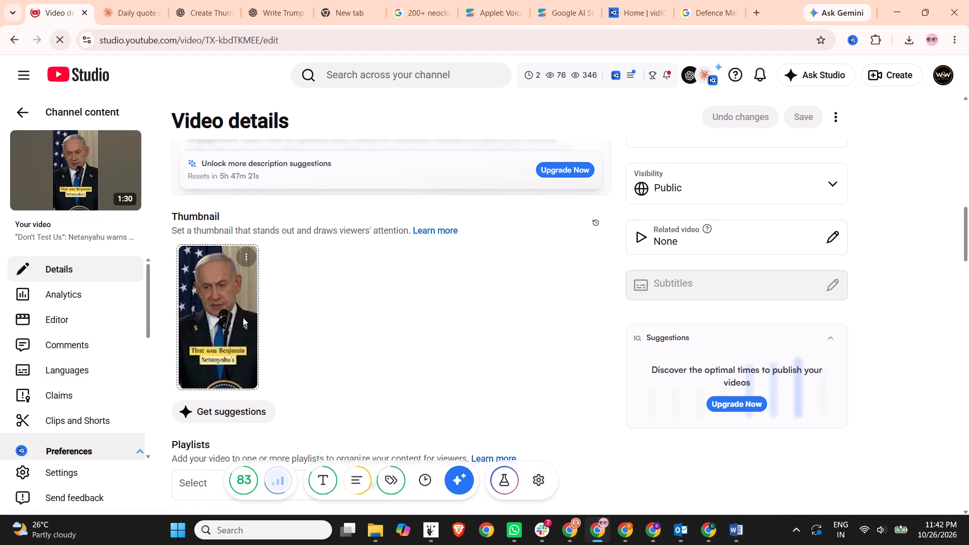
left_click(251, 262)
left_click(277, 282)
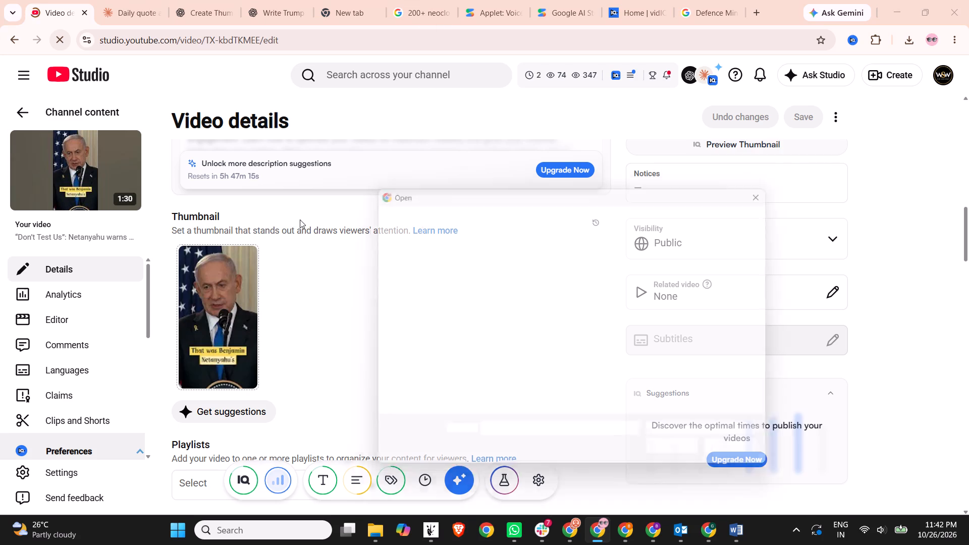
double_click(519, 302)
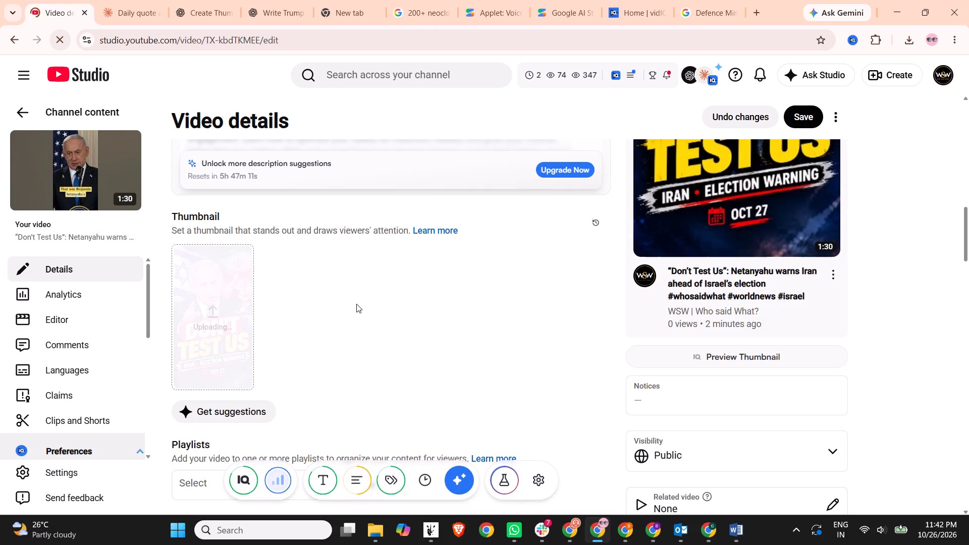
scroll(542, 294, "up", 11)
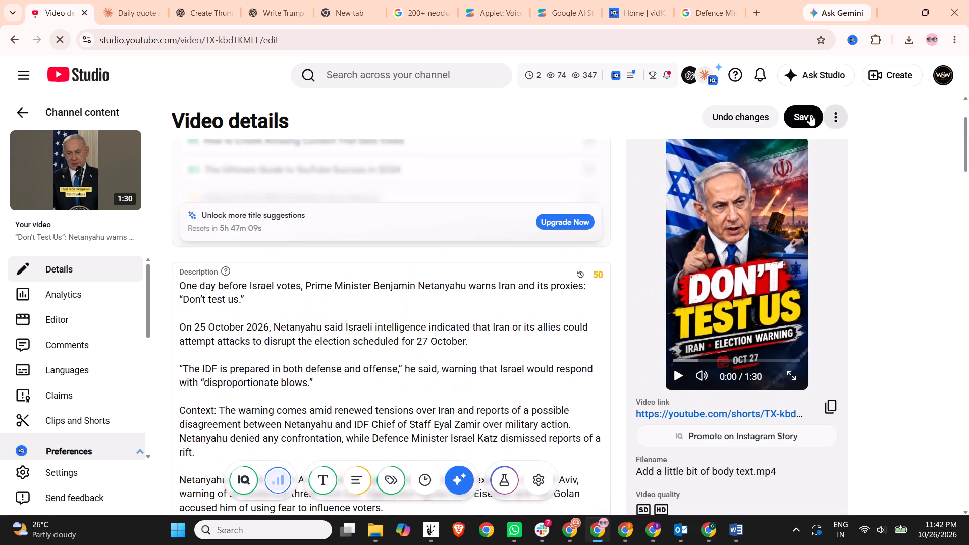
left_click(808, 115)
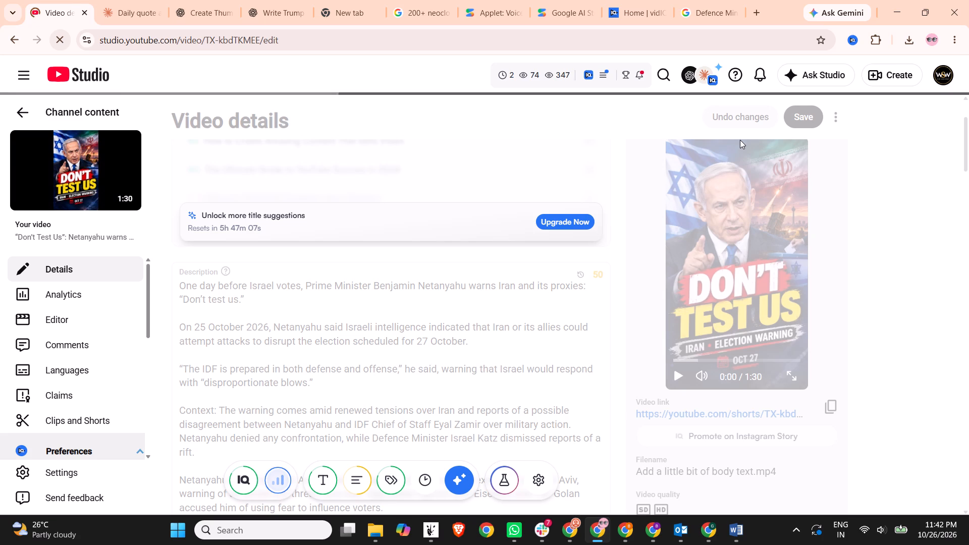
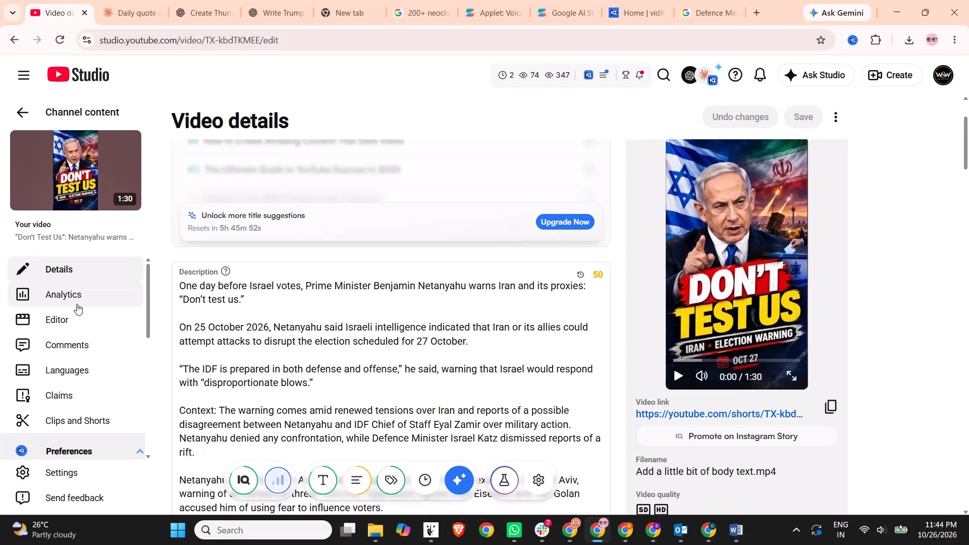
Open the channel analytics' detailed Realtime performance report and examine each video's views for the last 48 hours and last 60 minutes.
left_click(78, 308)
left_click(79, 302)
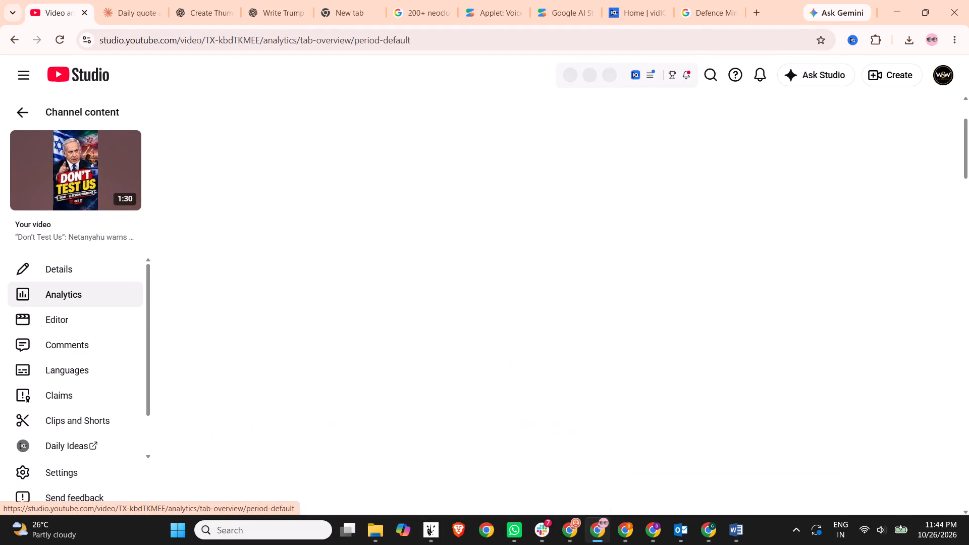
left_click(72, 116)
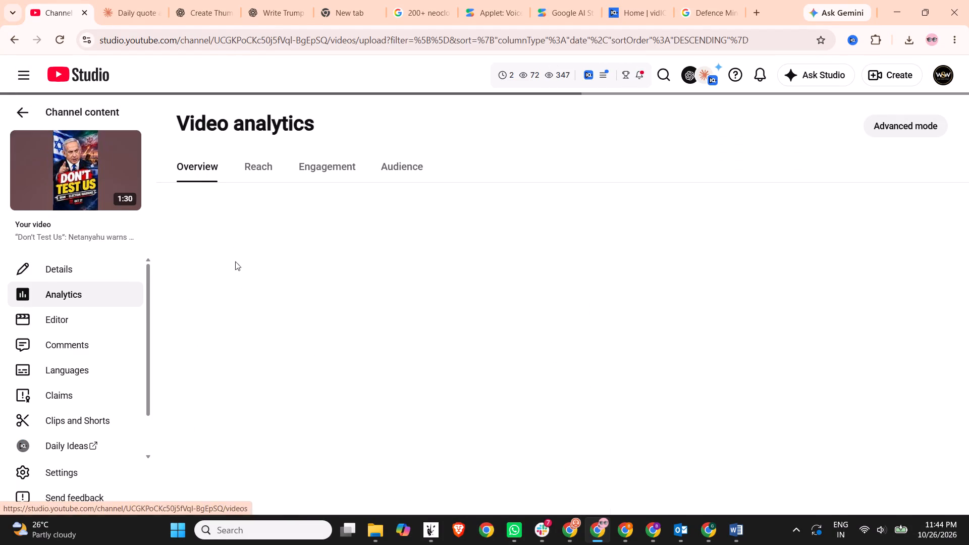
left_click(92, 281)
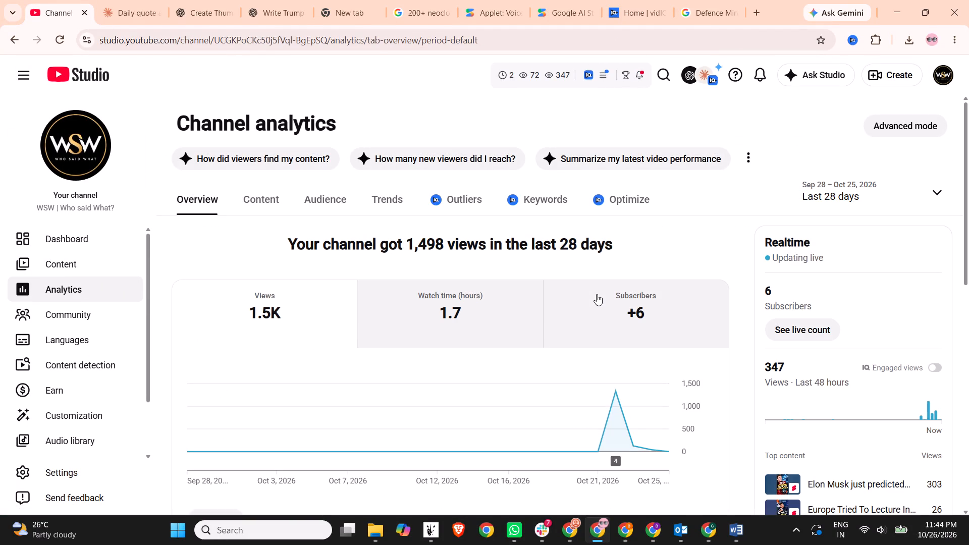
scroll(846, 373, "down", 3)
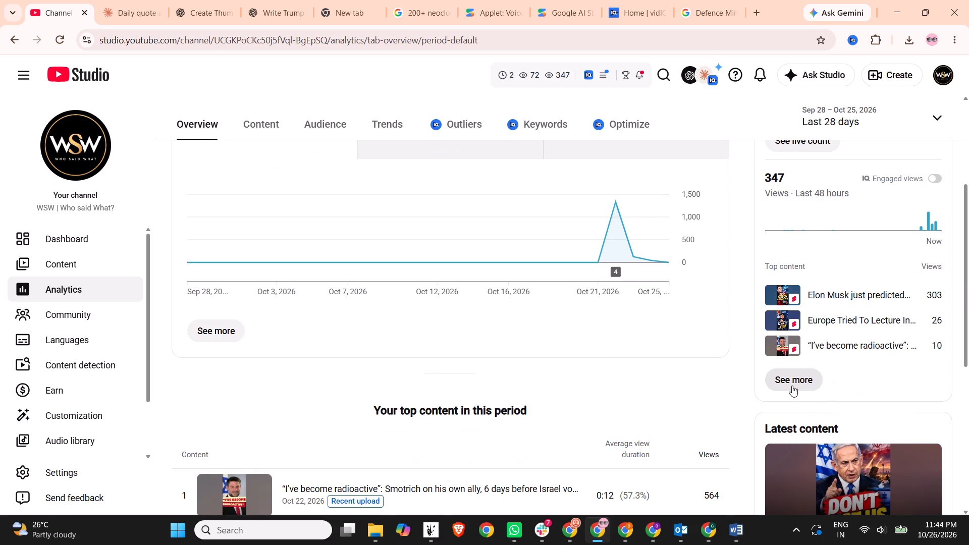
left_click(791, 384)
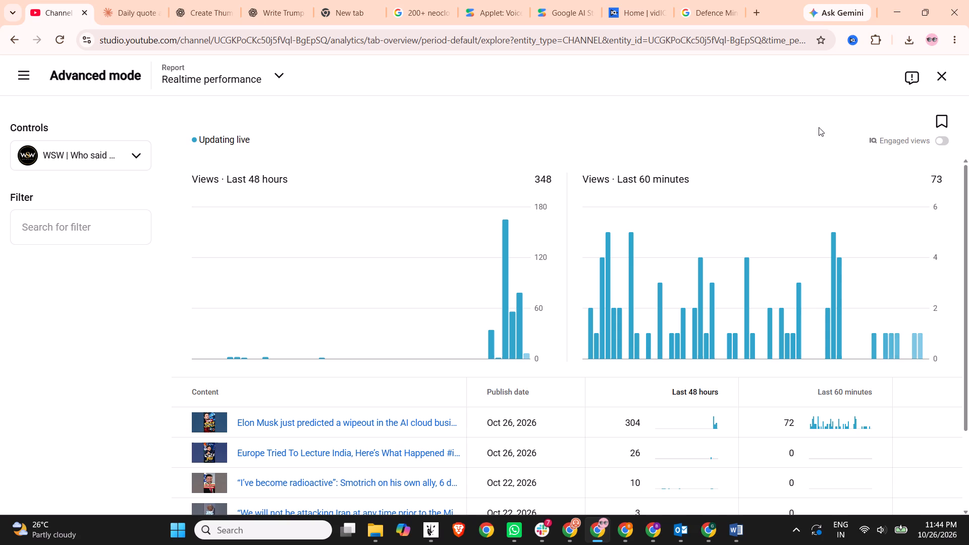
scroll(799, 141, "down", 6)
scroll(570, 370, "down", 5)
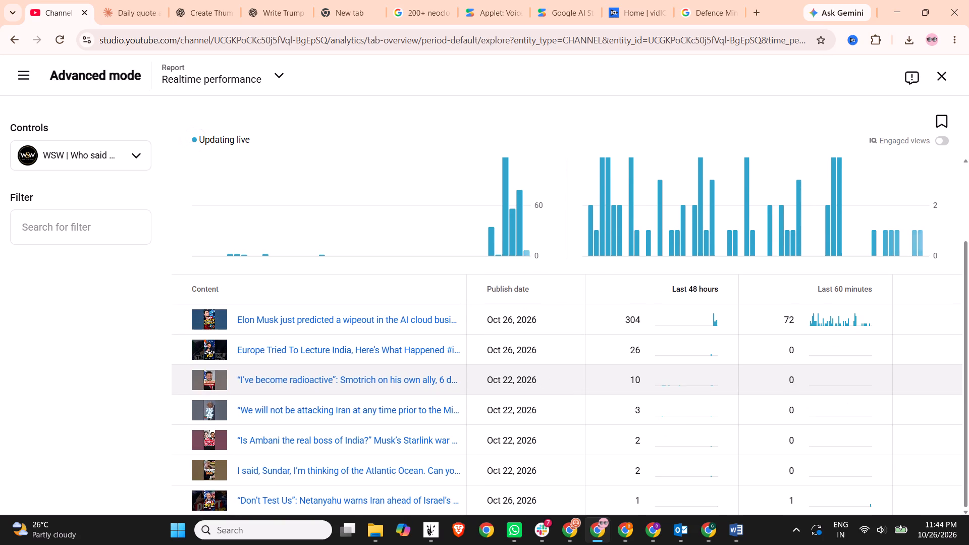
scroll(527, 330, "up", 1)
scroll(560, 279, "up", 4)
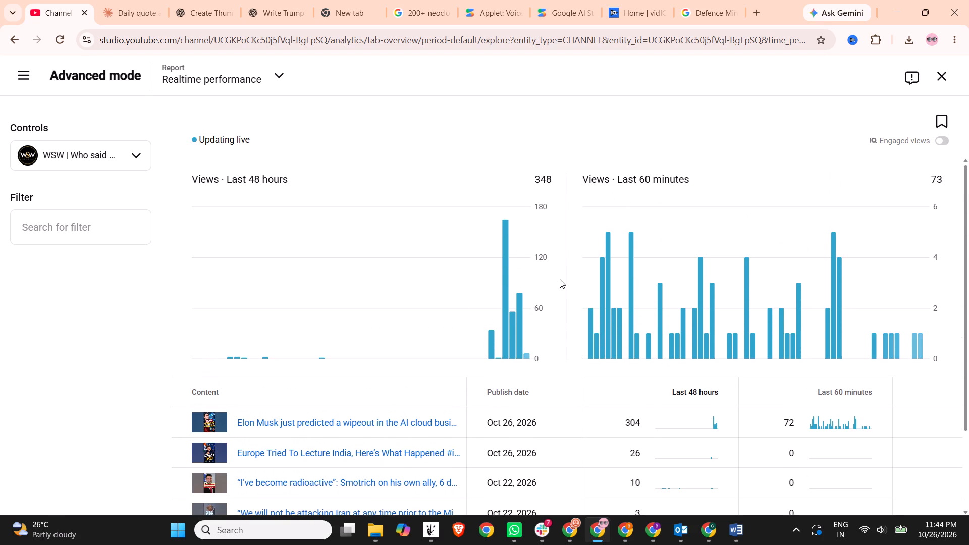